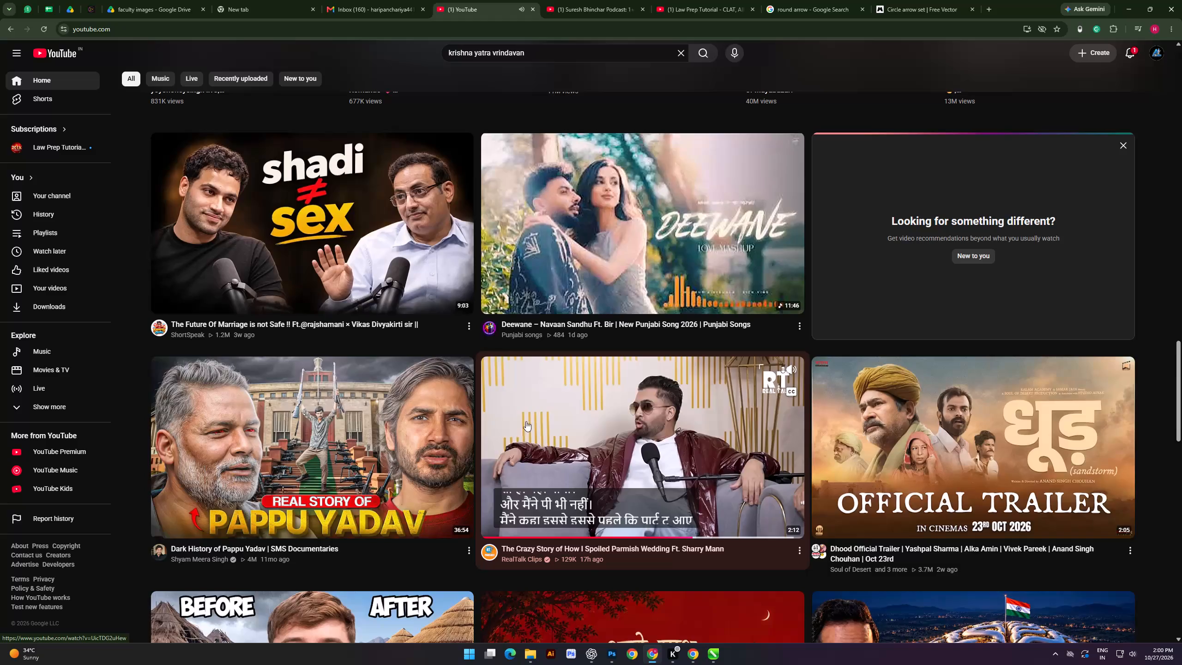
Browse the recommended videos on the YouTube home feed.
{"action": "scroll", "coordinate": [525, 408], "scroll_direction": "down", "scroll_amount": 5}
{"action": "scroll", "coordinate": [318, 166], "scroll_direction": "down", "scroll_amount": 6}
{"action": "scroll", "coordinate": [889, 360], "scroll_direction": "down", "scroll_amount": 4}
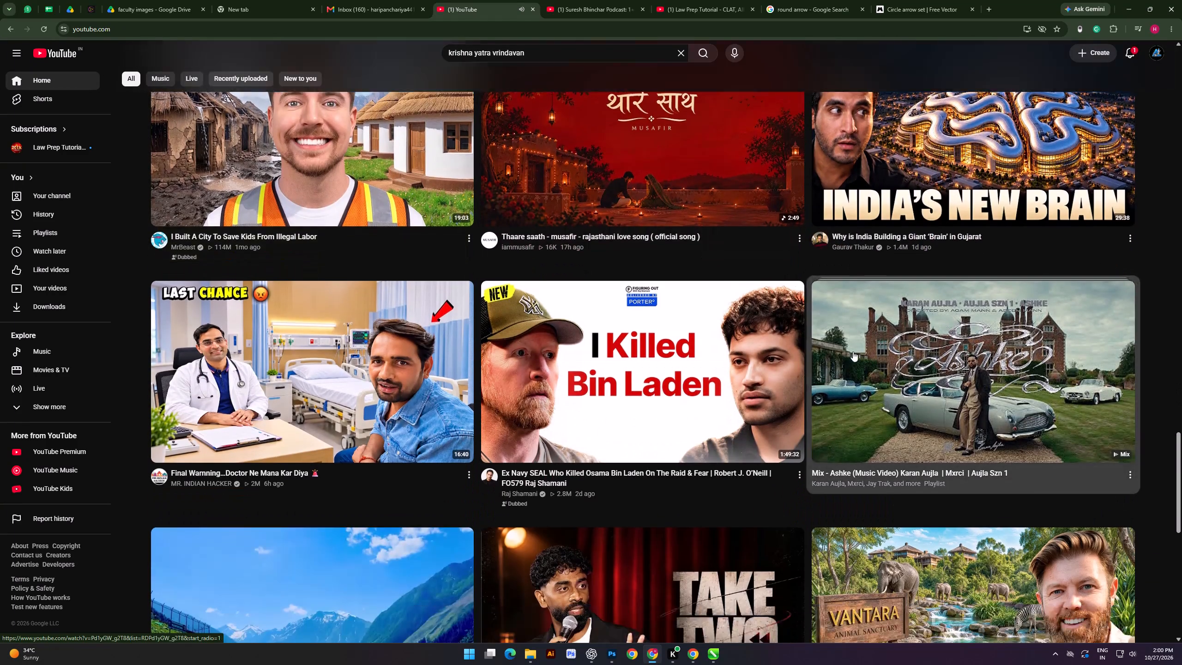
{"action": "scroll", "coordinate": [853, 351], "scroll_direction": "down", "scroll_amount": 1}
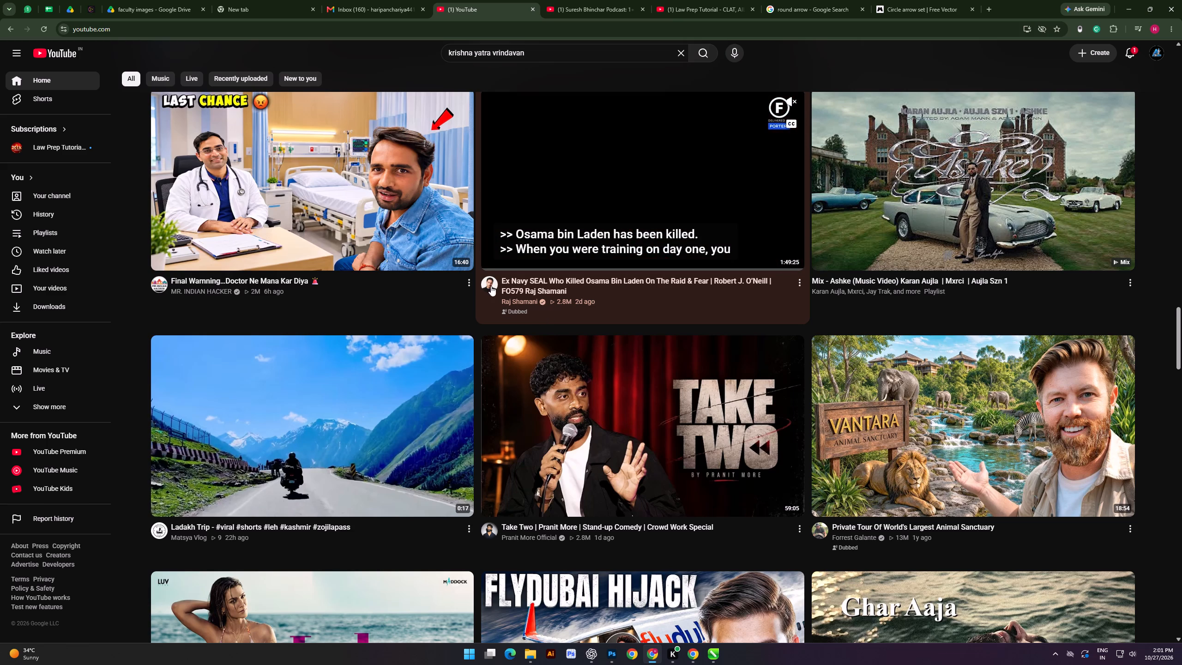
{"action": "scroll", "coordinate": [507, 334], "scroll_direction": "down", "scroll_amount": 4}
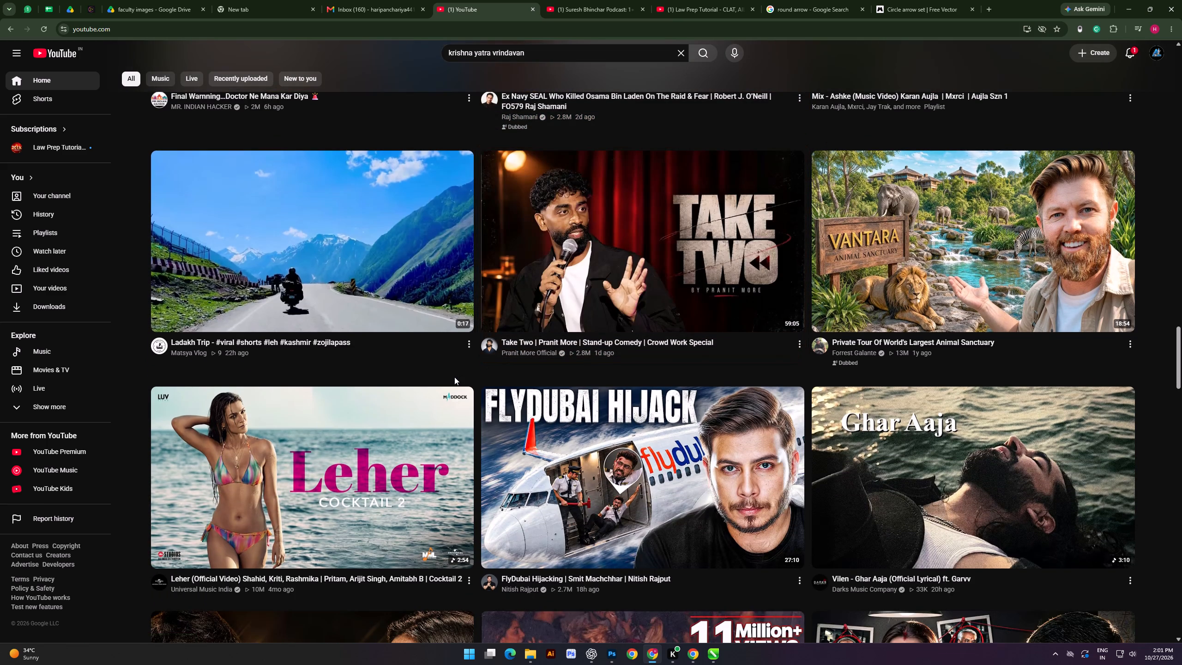
{"action": "scroll", "coordinate": [454, 377], "scroll_direction": "down", "scroll_amount": 4}
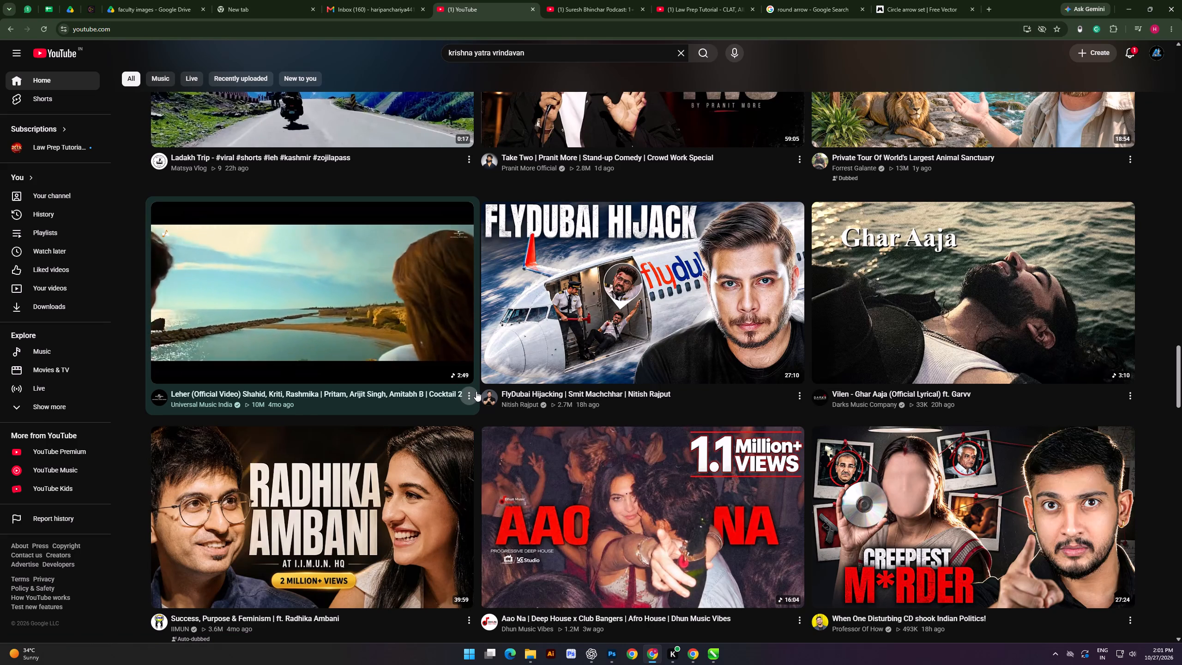
{"action": "scroll", "coordinate": [508, 383], "scroll_direction": "down", "scroll_amount": 1}
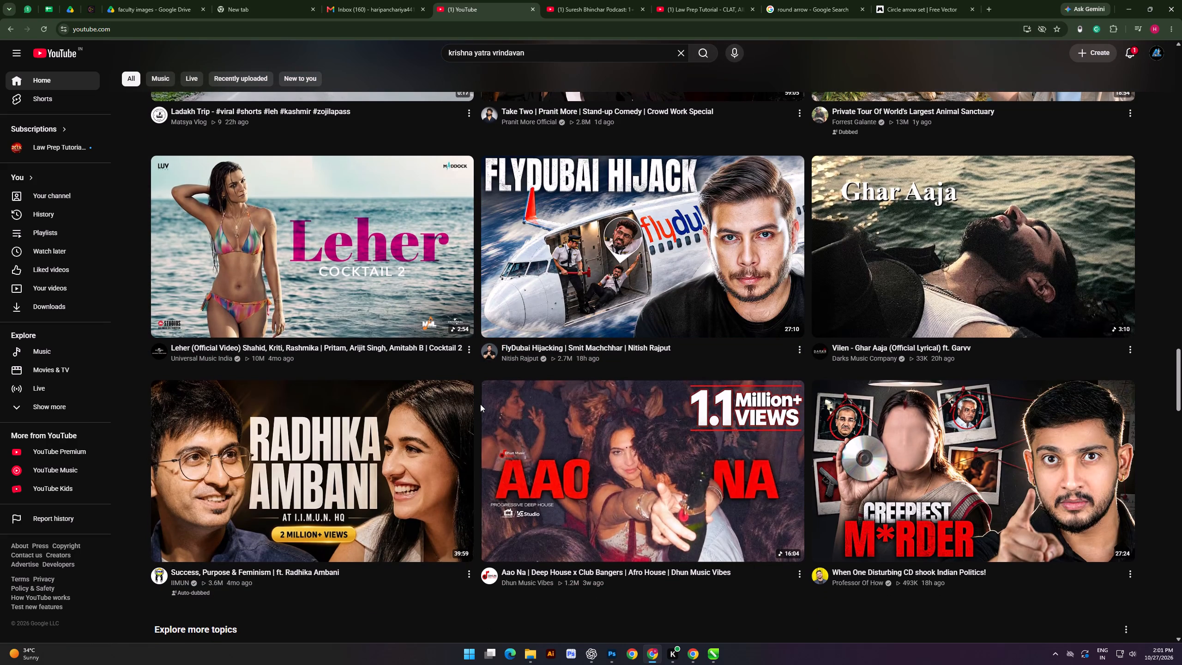
{"action": "scroll", "coordinate": [480, 404], "scroll_direction": "down", "scroll_amount": 3}
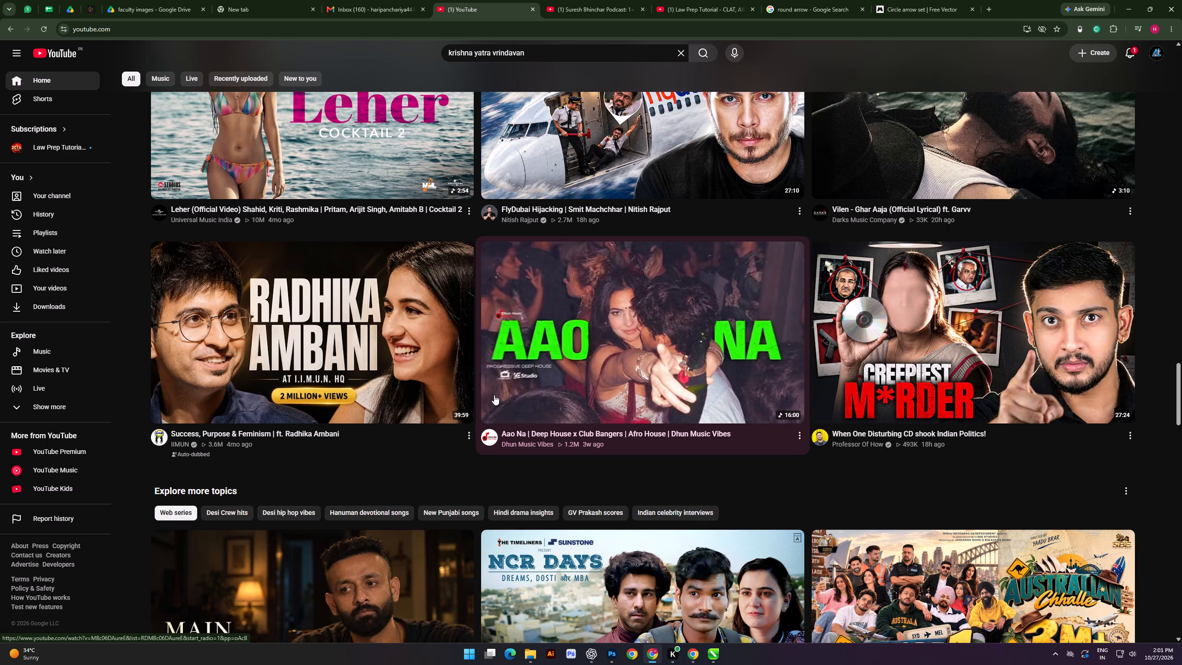
Search YouTube for the copied topic CLAT 2027 QUANT PREDICTION EXPECTED QUESTIONS PATTERN.
{"action": "left_click", "coordinate": [741, 0]}
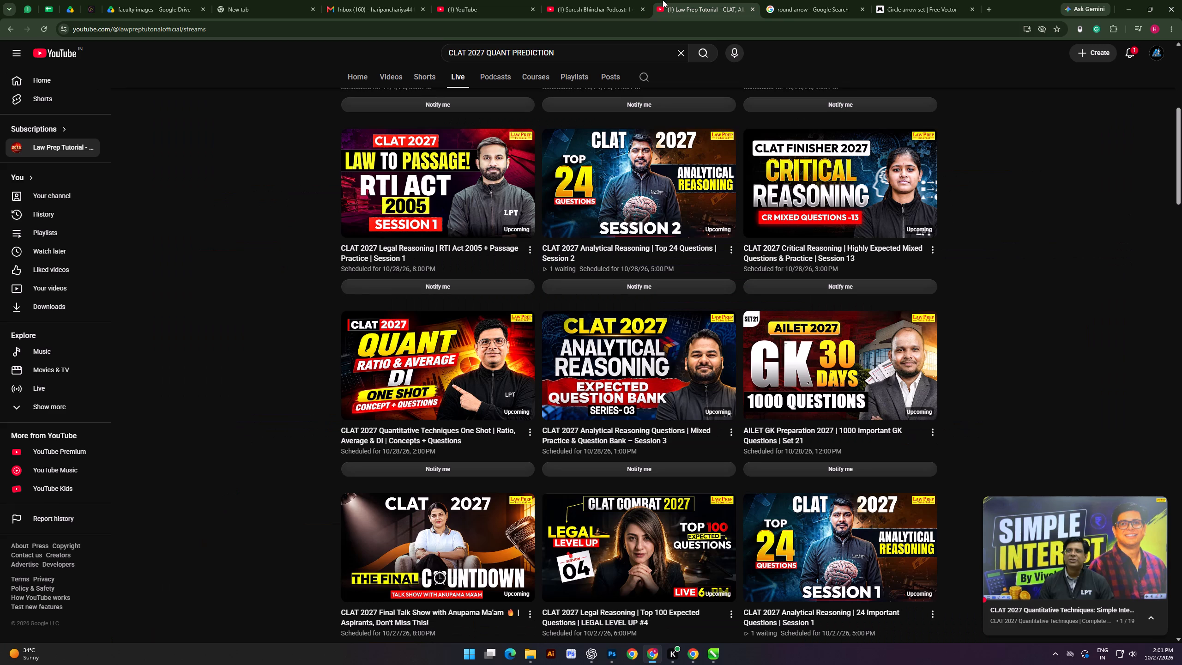
{"action": "left_click", "coordinate": [629, 0]}
{"action": "left_click", "coordinate": [481, 0]}
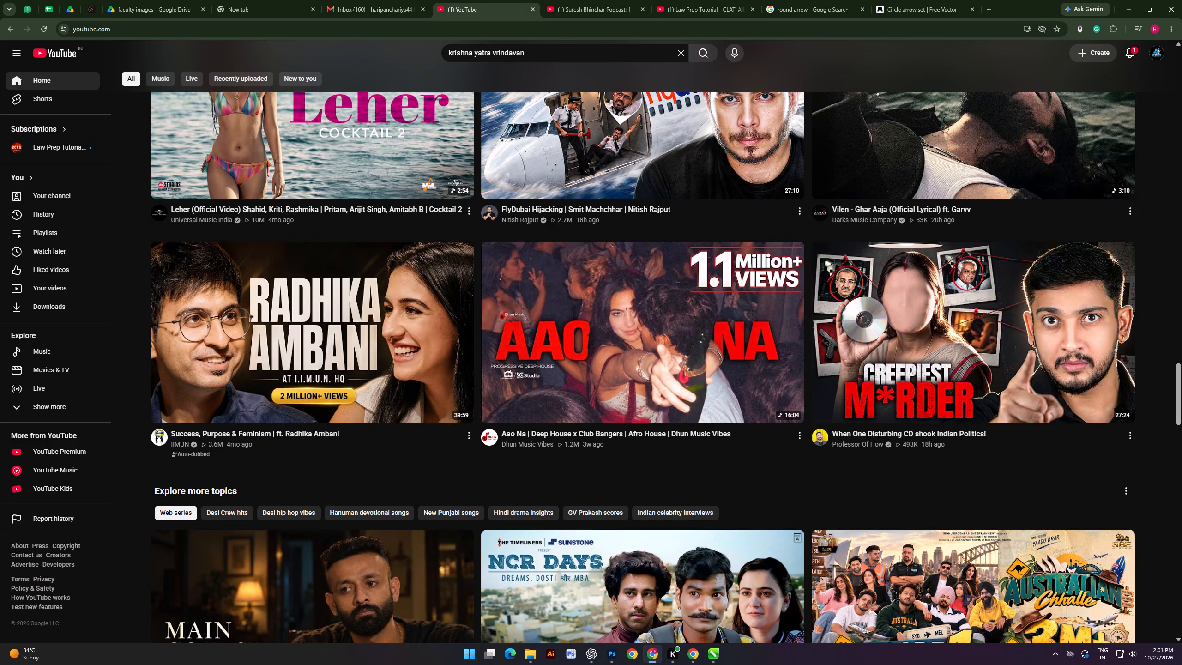
{"action": "scroll", "coordinate": [519, 102], "scroll_direction": "up", "scroll_amount": 20}
{"action": "scroll", "coordinate": [519, 102], "scroll_direction": "up", "scroll_amount": 13}
{"action": "left_click_drag", "start_coordinate": [557, 49], "coordinate": [486, 54]}
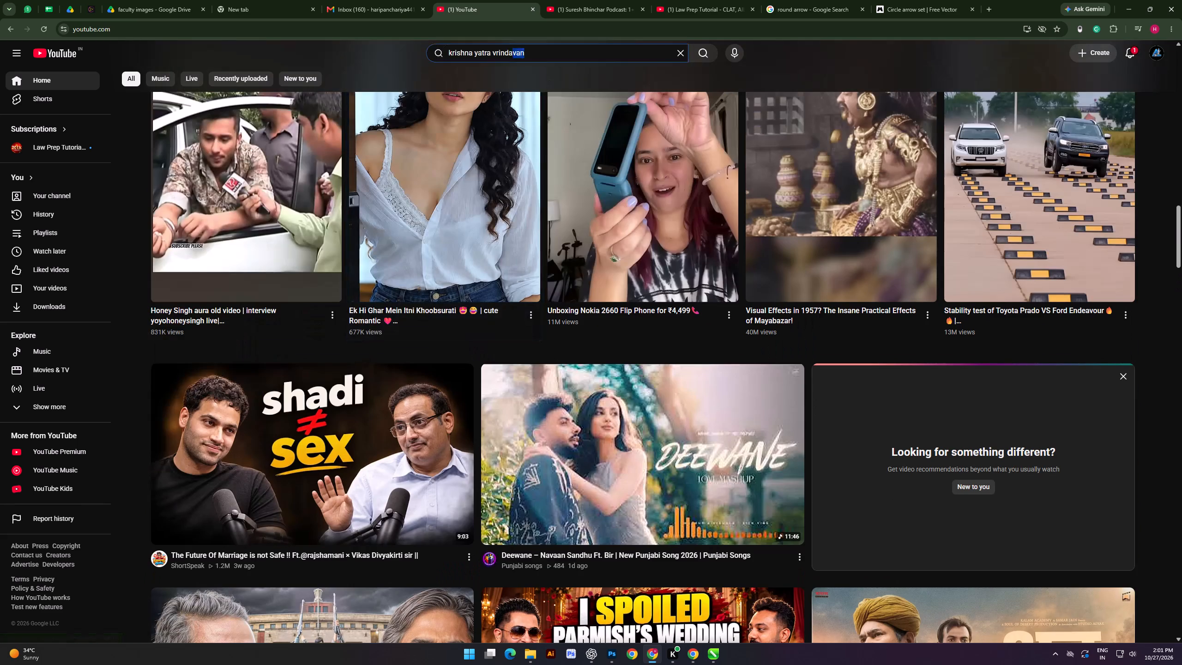
{"action": "left_click_drag", "start_coordinate": [486, 54], "coordinate": [406, 57]}
{"action": "key", "text": "super+v"}
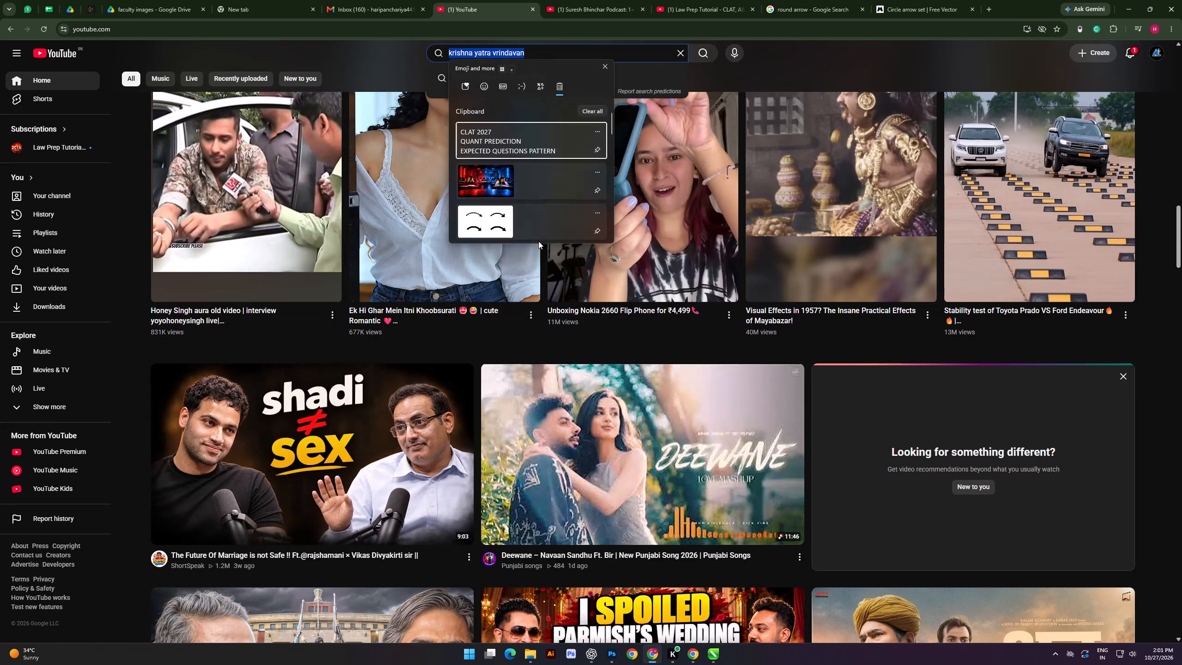
{"action": "left_click", "coordinate": [500, 134]}
{"action": "key", "text": "ctrl+v"}
{"action": "key", "text": "Return"}
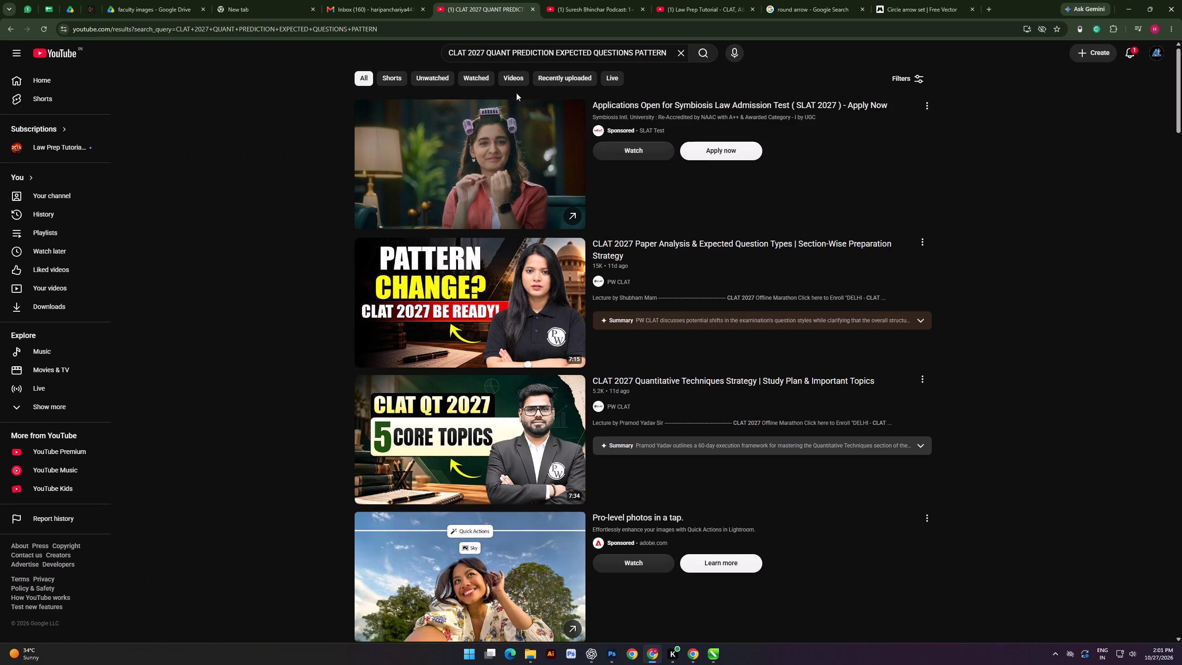
Search YouTube for neet unacademy, replacing the previous query.
{"action": "left_click", "coordinate": [683, 57]}
{"action": "type", "text": "neet"}
{"action": "key", "text": "space"}
{"action": "type", "text": "un"}
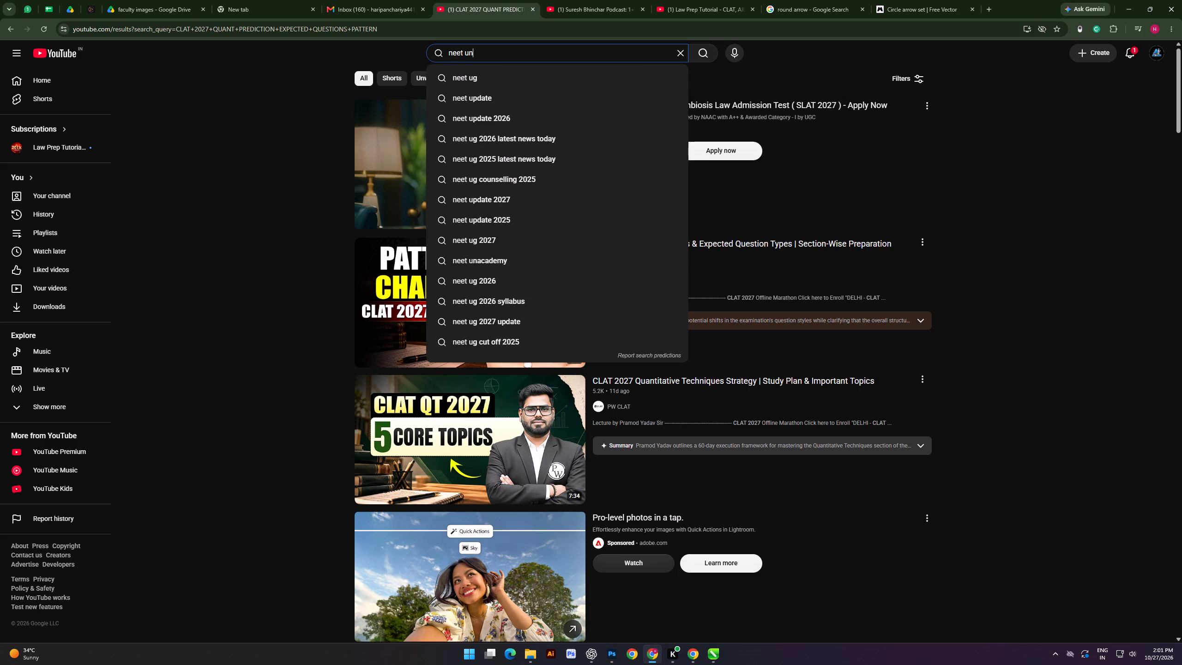
{"action": "key", "text": "Return"}
{"action": "left_click", "coordinate": [581, 91]}
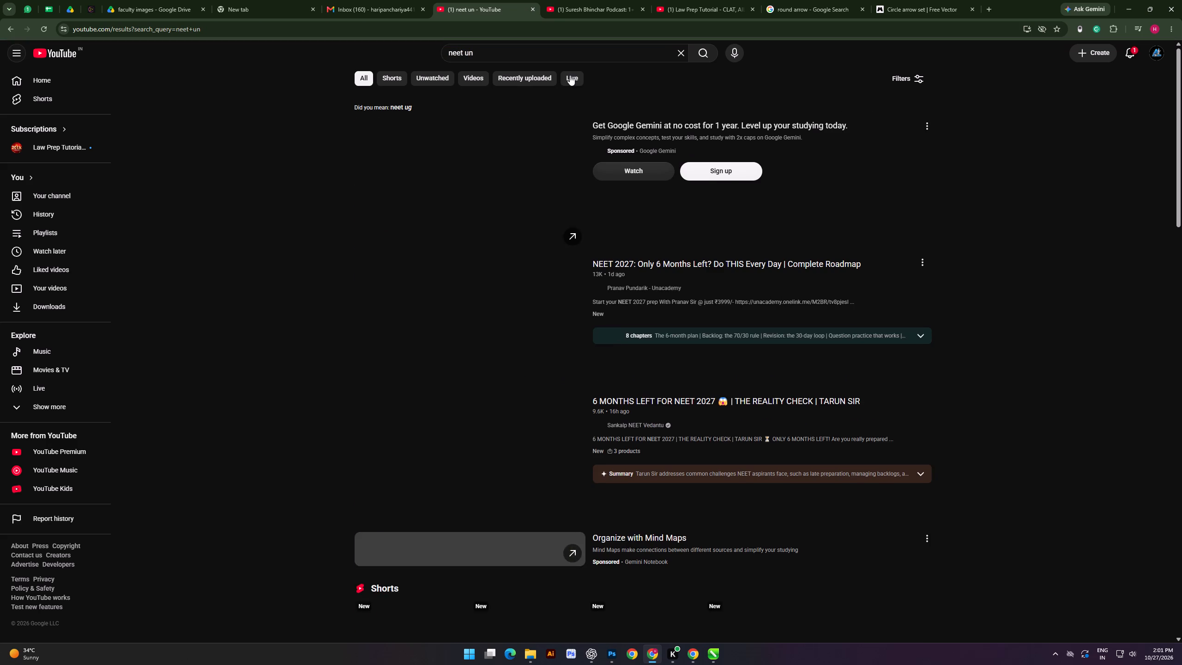
{"action": "left_click", "coordinate": [483, 51]}
{"action": "left_click", "coordinate": [493, 78]}
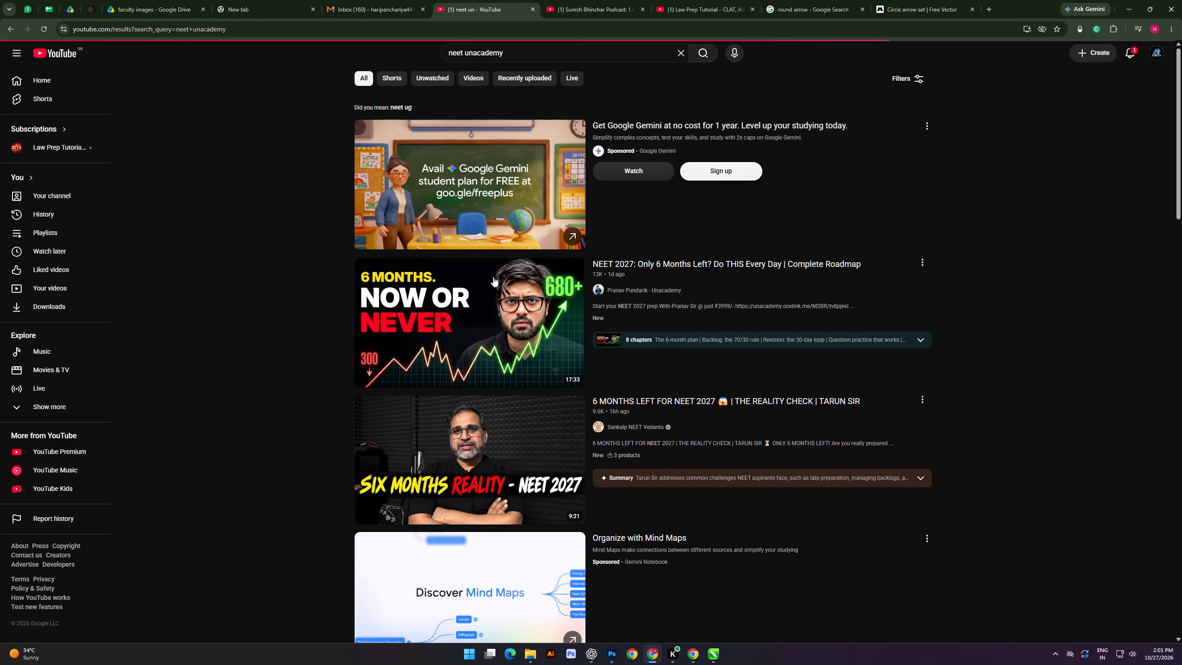
Capture a screenshot of the NCERT 360 Cell Cycle & Cell Division thumbnail from the Unacademy NEET channel's live streams.
{"action": "left_click", "coordinate": [475, 284]}
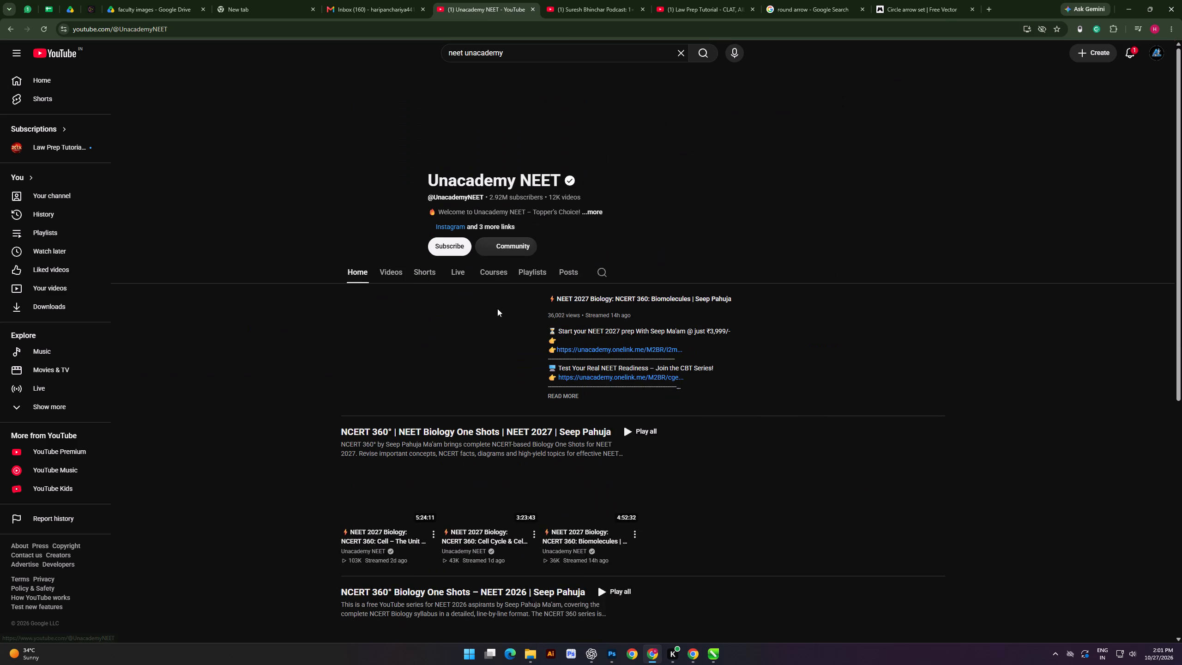
{"action": "left_click", "coordinate": [390, 273]}
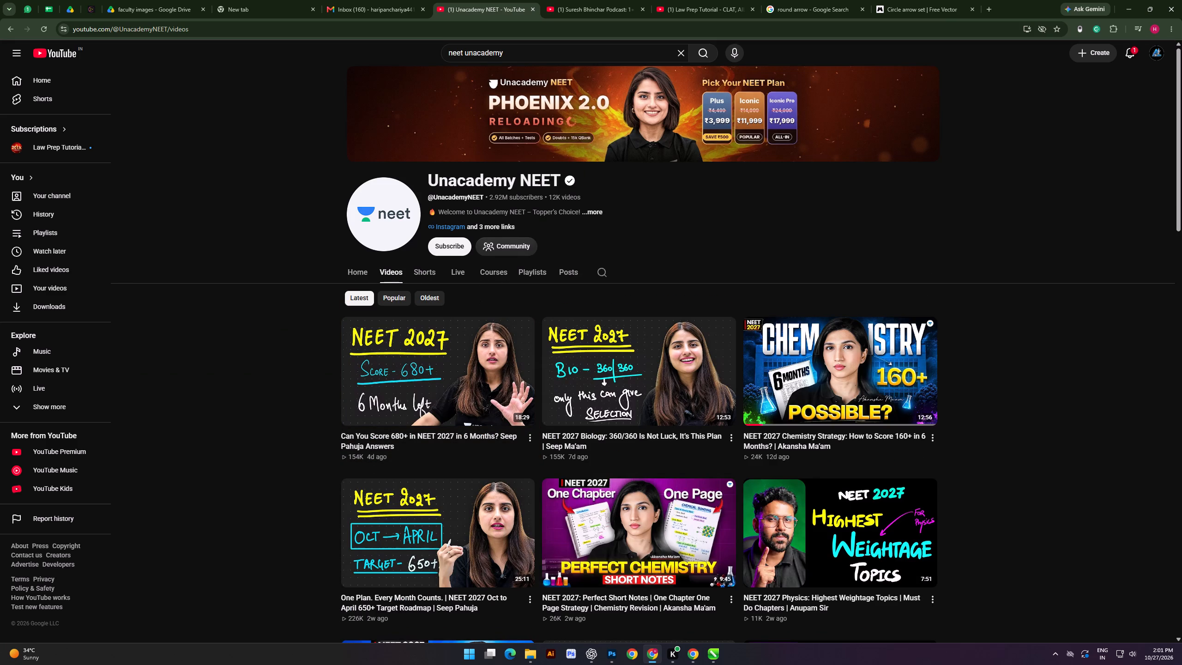
{"action": "left_click", "coordinate": [459, 278]}
{"action": "scroll", "coordinate": [594, 354], "scroll_direction": "down", "scroll_amount": 1}
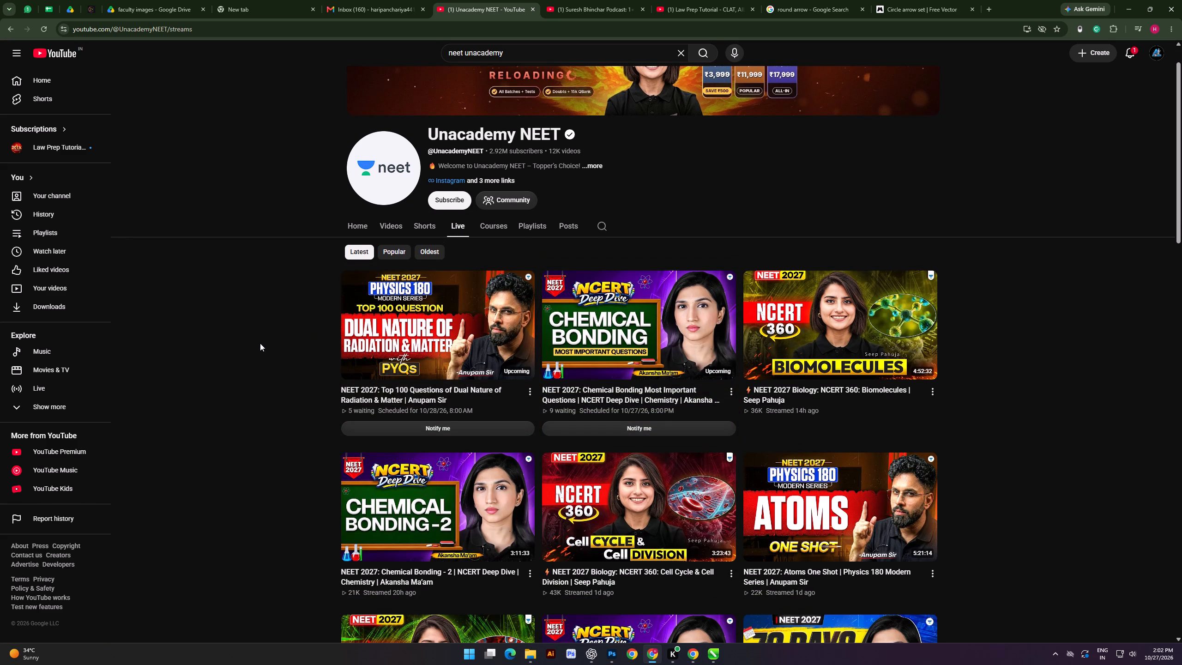
{"action": "key", "text": "Print"}
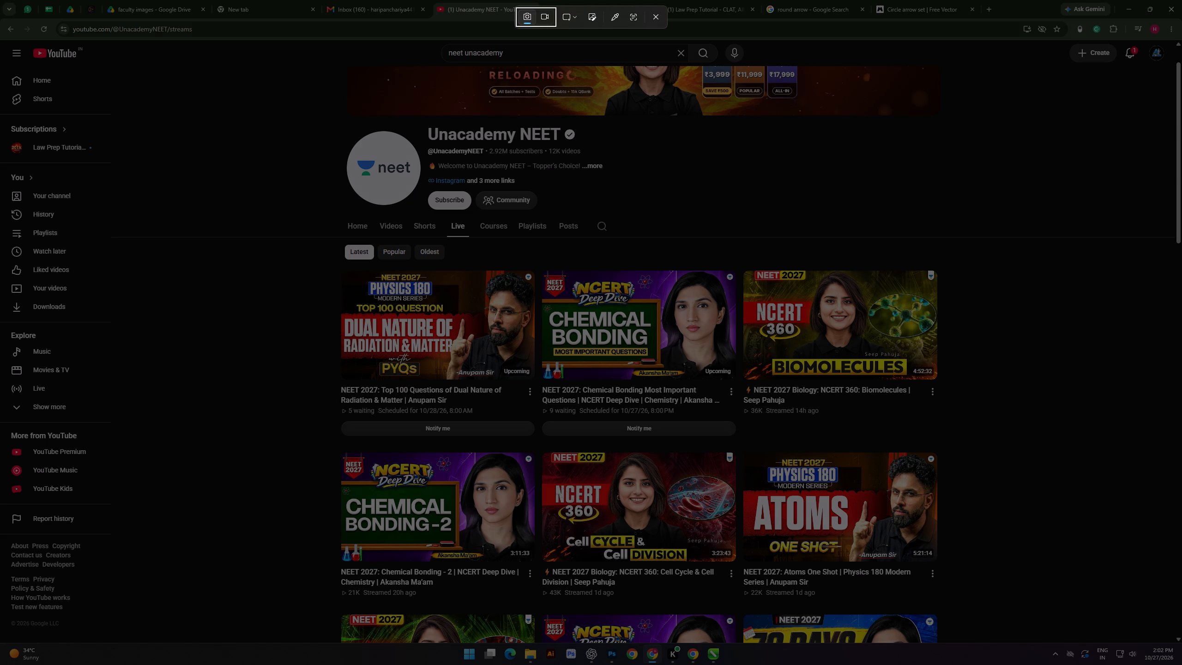
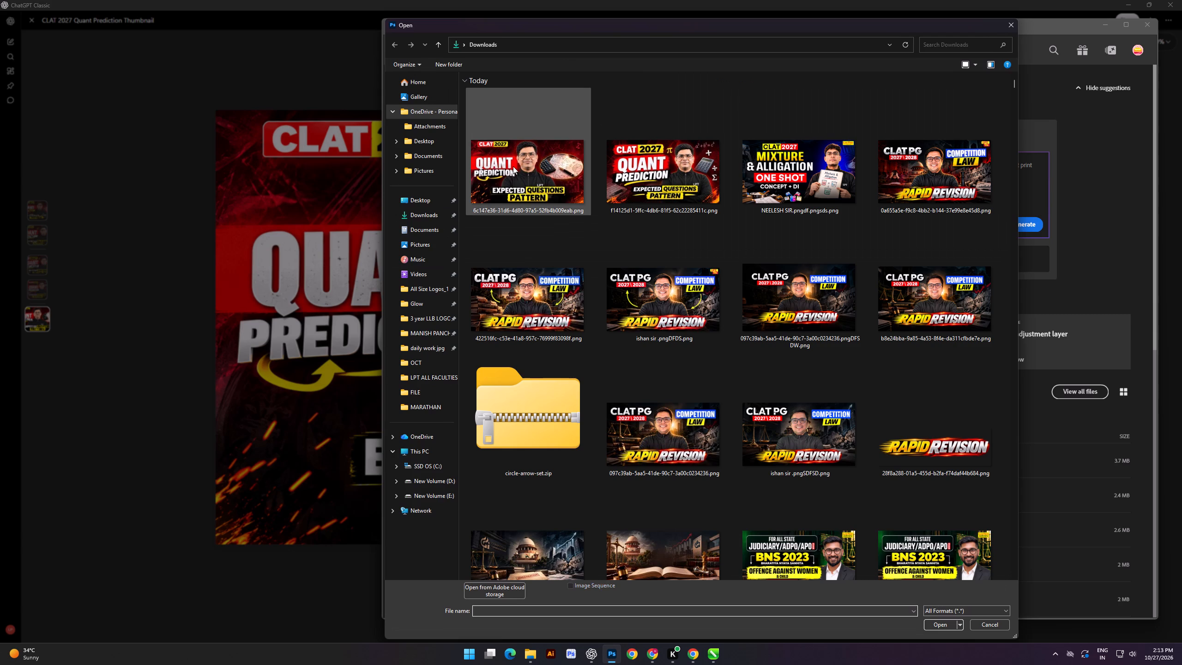
{"action": "double_click", "coordinate": [514, 168]}
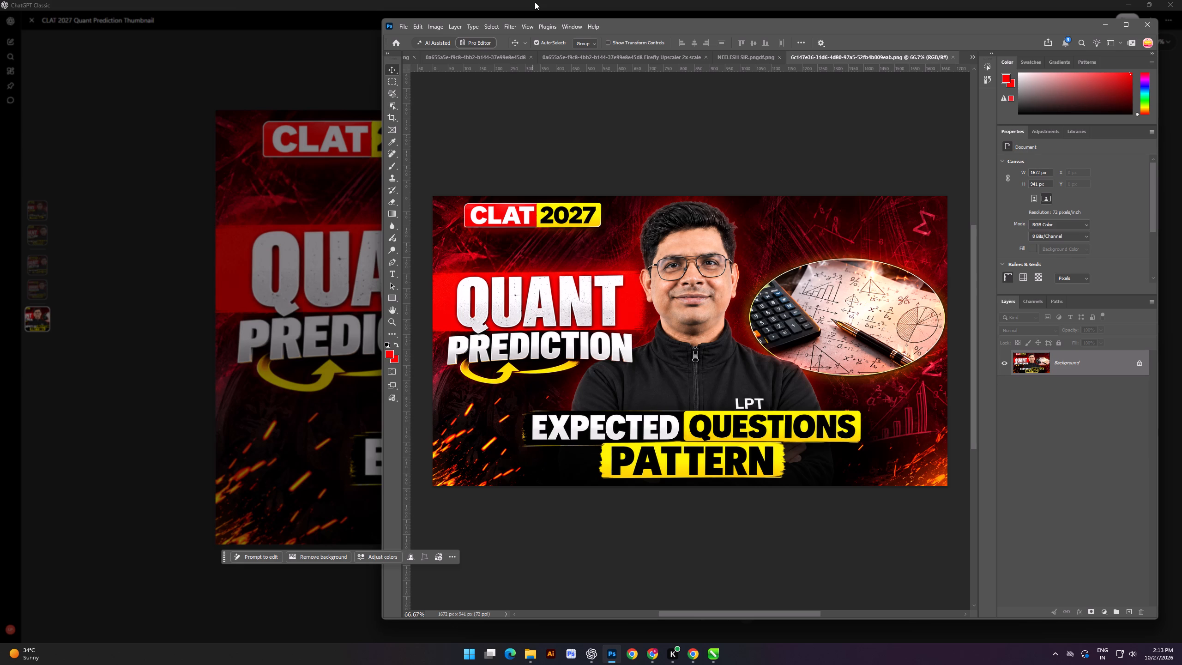
{"action": "left_click", "coordinate": [1121, 26]}
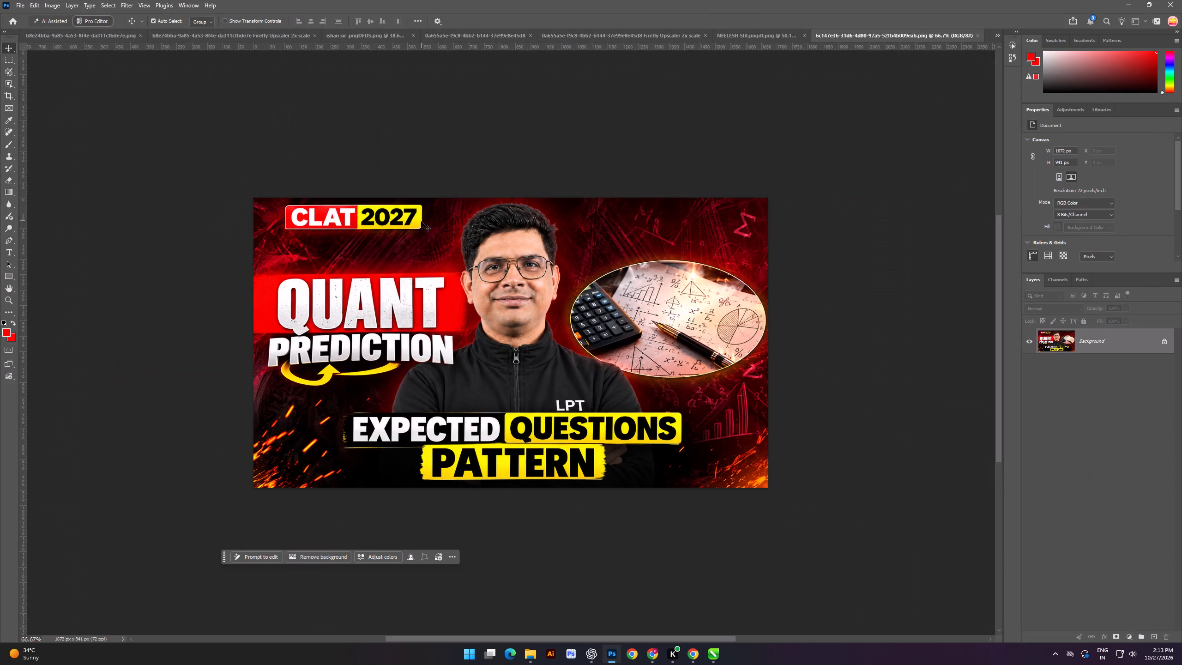
Convert the thumbnail's Background layer to a smart object.
{"action": "scroll", "coordinate": [317, 260], "scroll_direction": "up", "scroll_amount": 3}
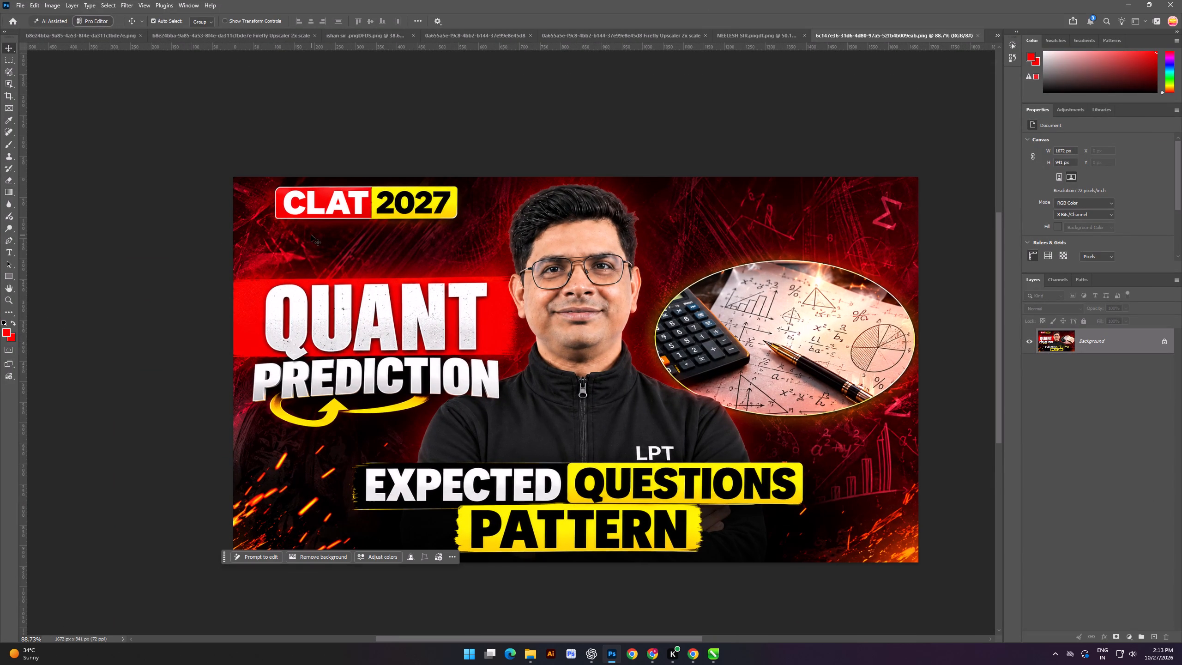
{"action": "right_click", "coordinate": [1079, 347]}
{"action": "left_click", "coordinate": [1113, 455]}
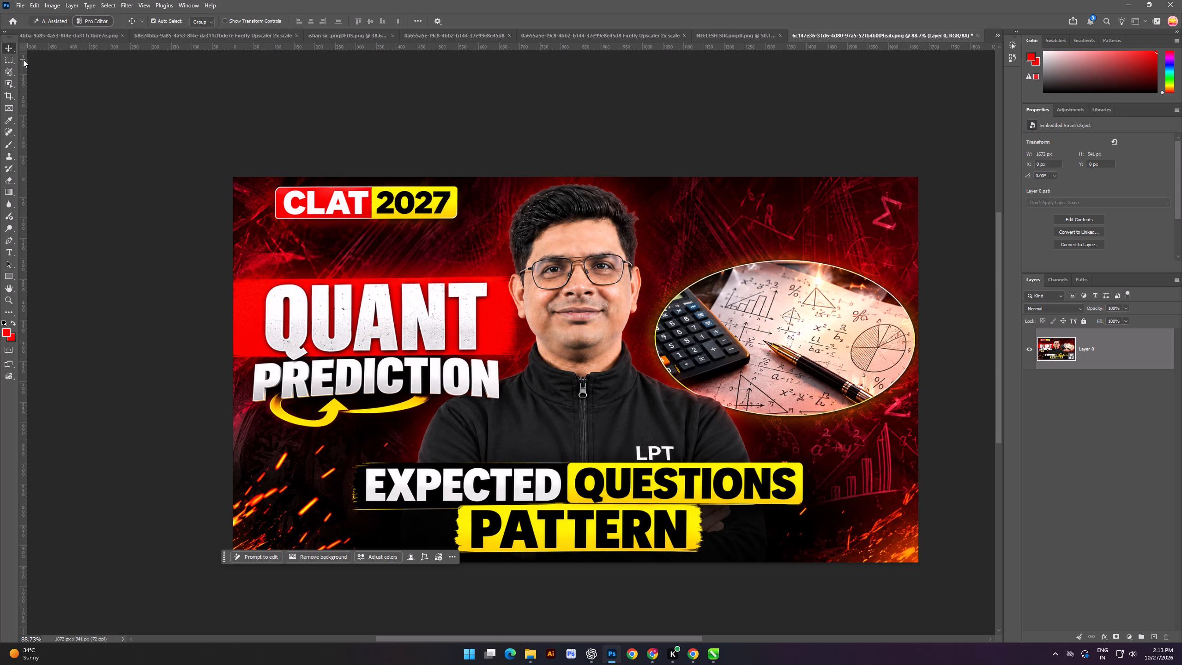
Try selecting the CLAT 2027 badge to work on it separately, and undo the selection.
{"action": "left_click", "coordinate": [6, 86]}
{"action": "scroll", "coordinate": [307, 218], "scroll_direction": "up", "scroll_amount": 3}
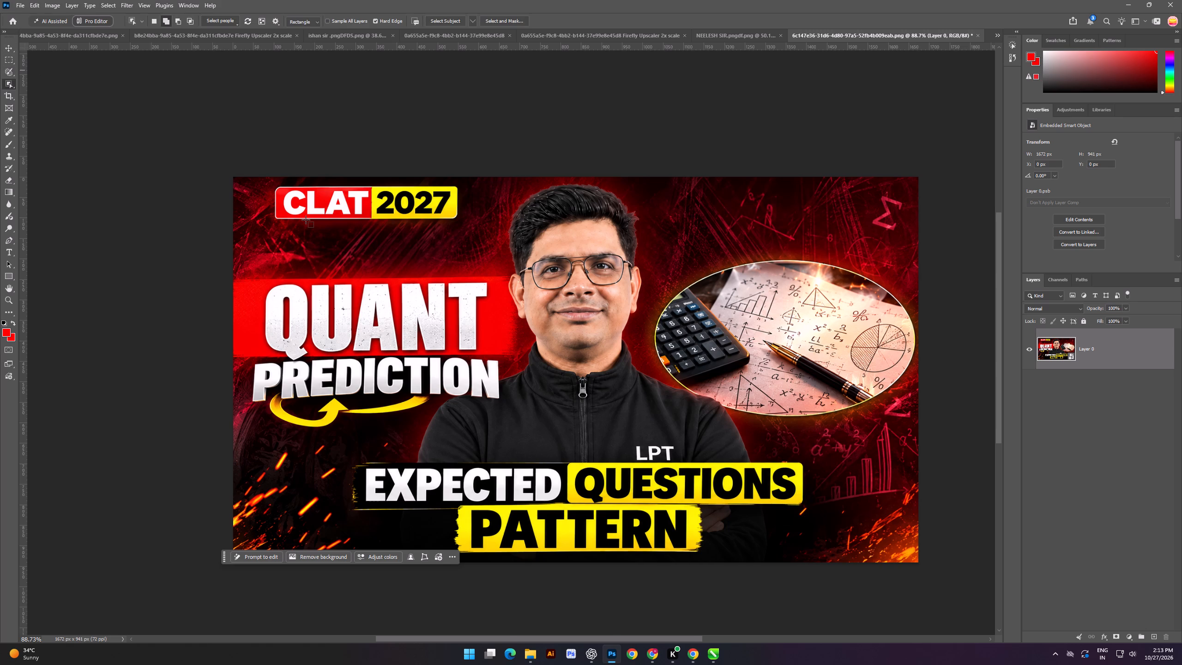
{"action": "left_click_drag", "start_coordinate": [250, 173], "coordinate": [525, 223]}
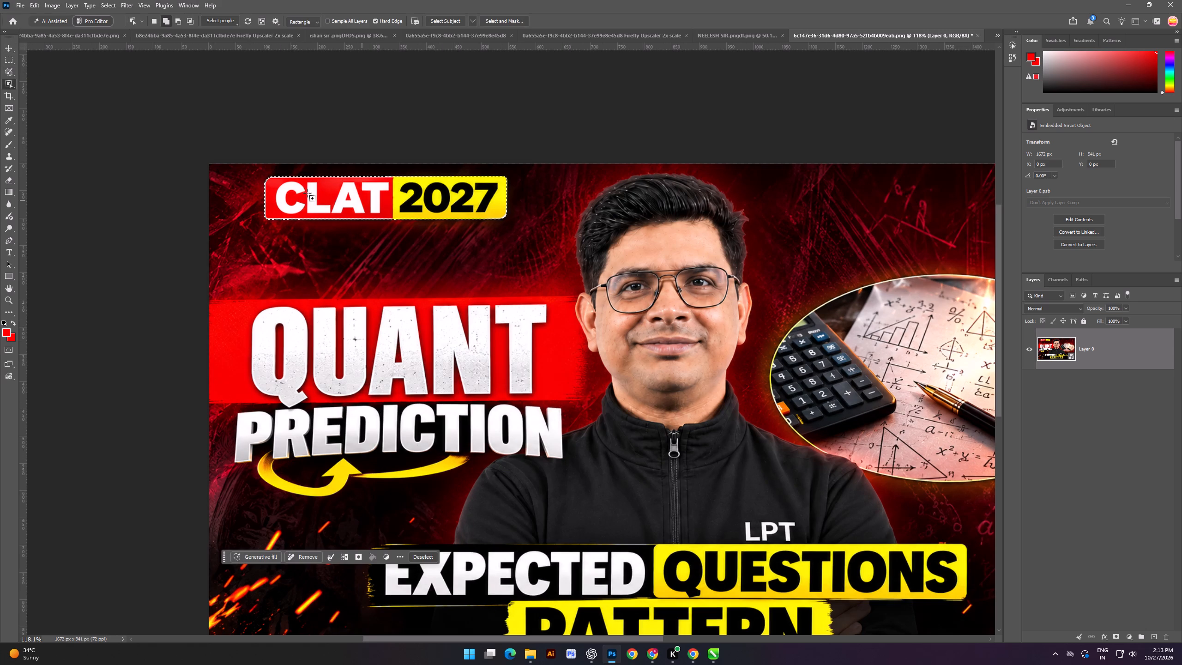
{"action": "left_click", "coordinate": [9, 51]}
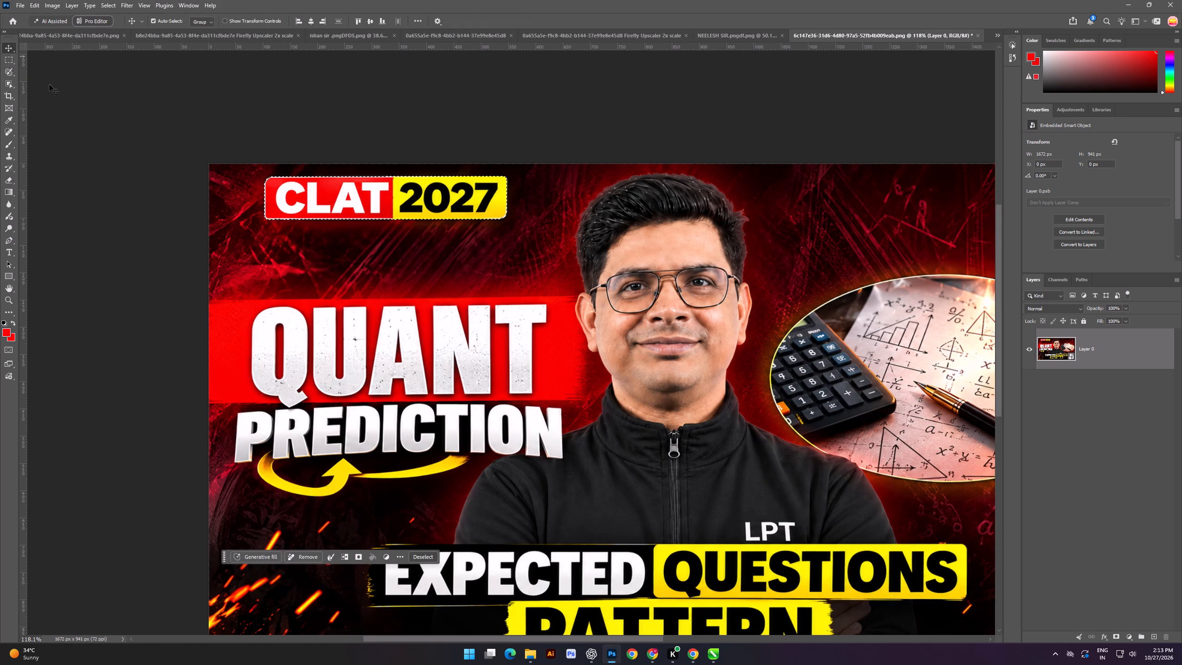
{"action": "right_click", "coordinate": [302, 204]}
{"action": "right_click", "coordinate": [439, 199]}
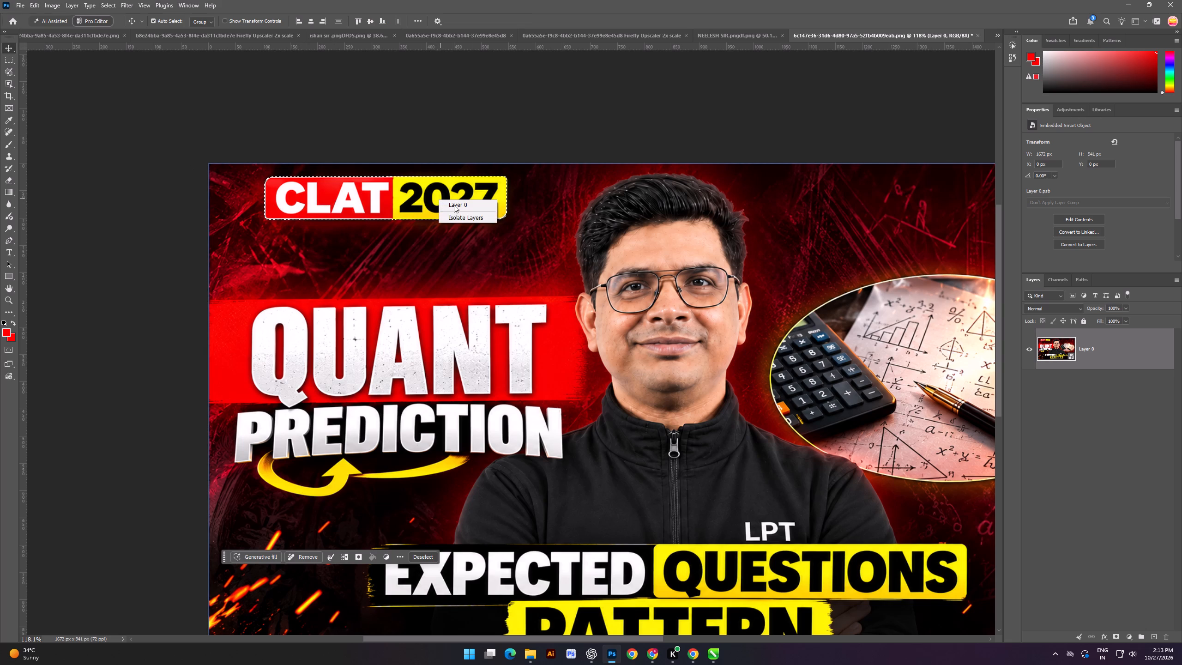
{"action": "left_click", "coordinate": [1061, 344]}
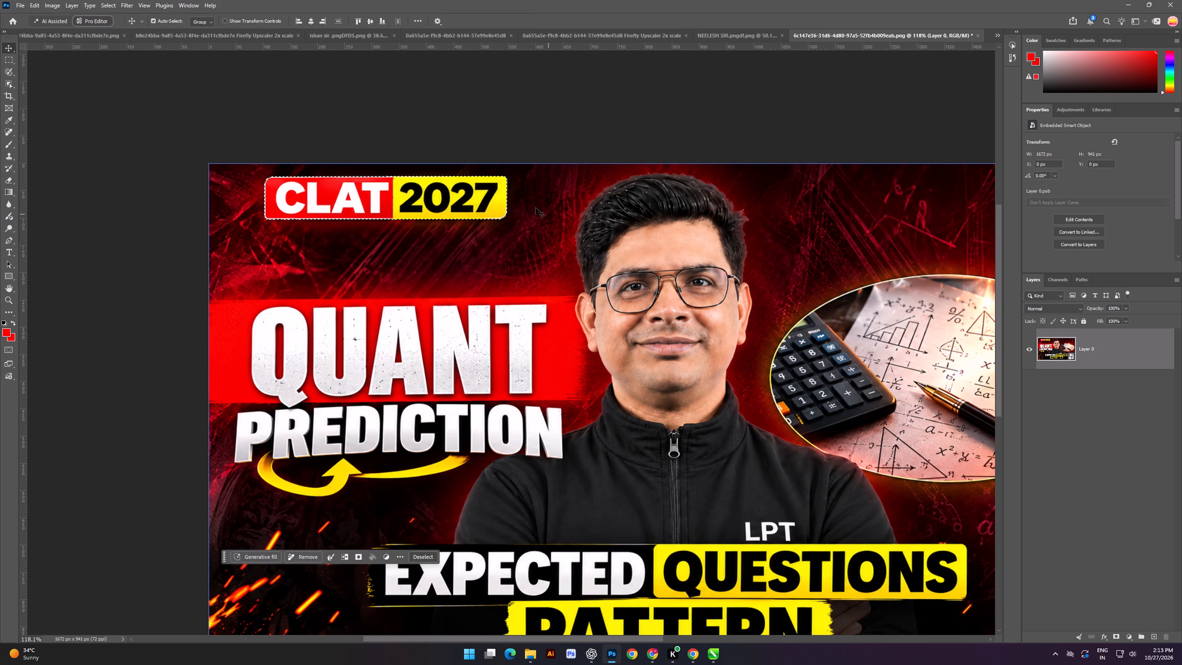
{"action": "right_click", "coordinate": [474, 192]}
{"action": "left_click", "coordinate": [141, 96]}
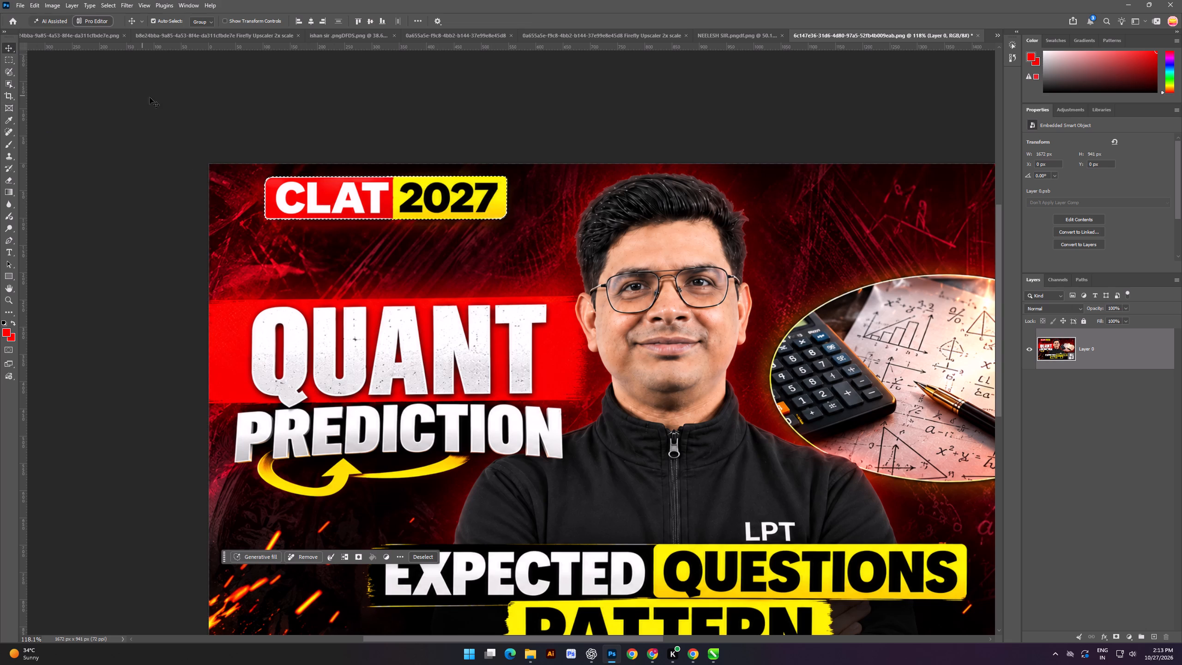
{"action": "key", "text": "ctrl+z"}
Select the CLAT 2027 badge with Object Selection, copy it onto its own layer and hide that copy.
{"action": "left_click", "coordinate": [5, 83]}
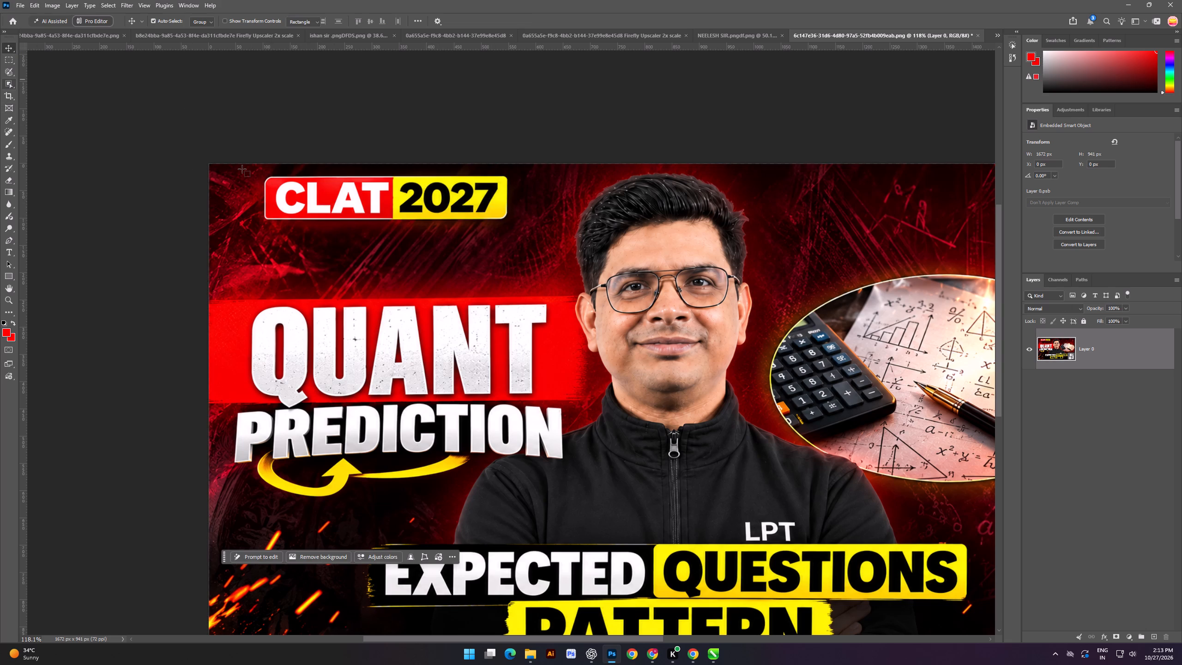
{"action": "left_click_drag", "start_coordinate": [247, 170], "coordinate": [523, 239]}
{"action": "right_click", "coordinate": [461, 197]}
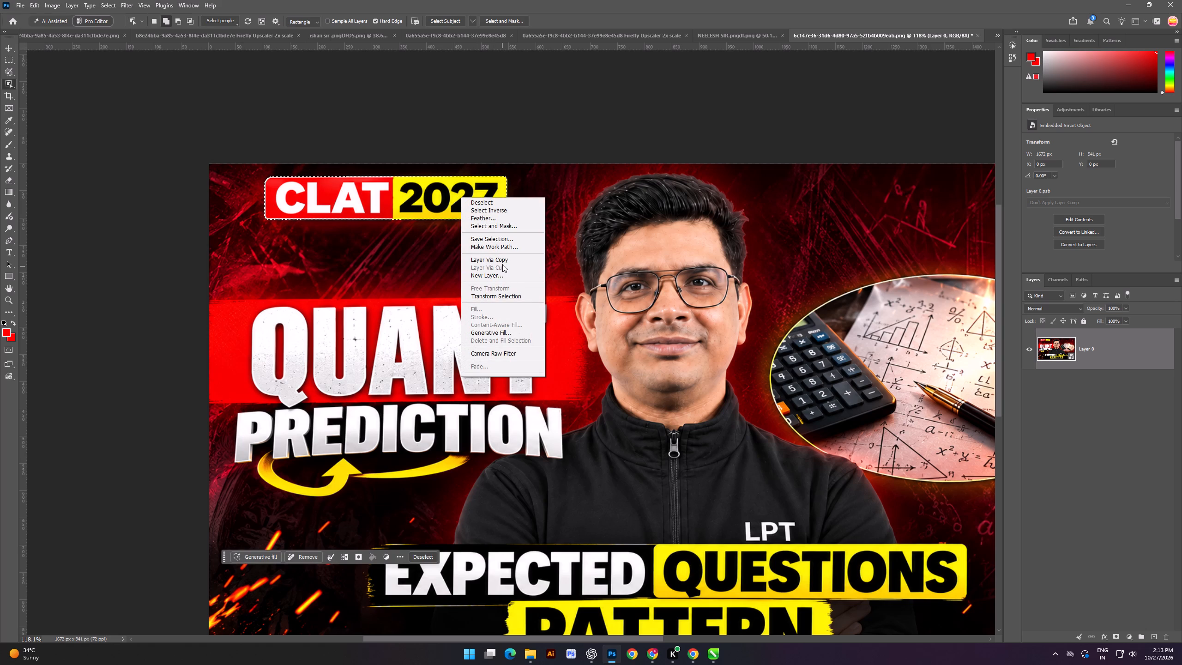
{"action": "left_click", "coordinate": [502, 260]}
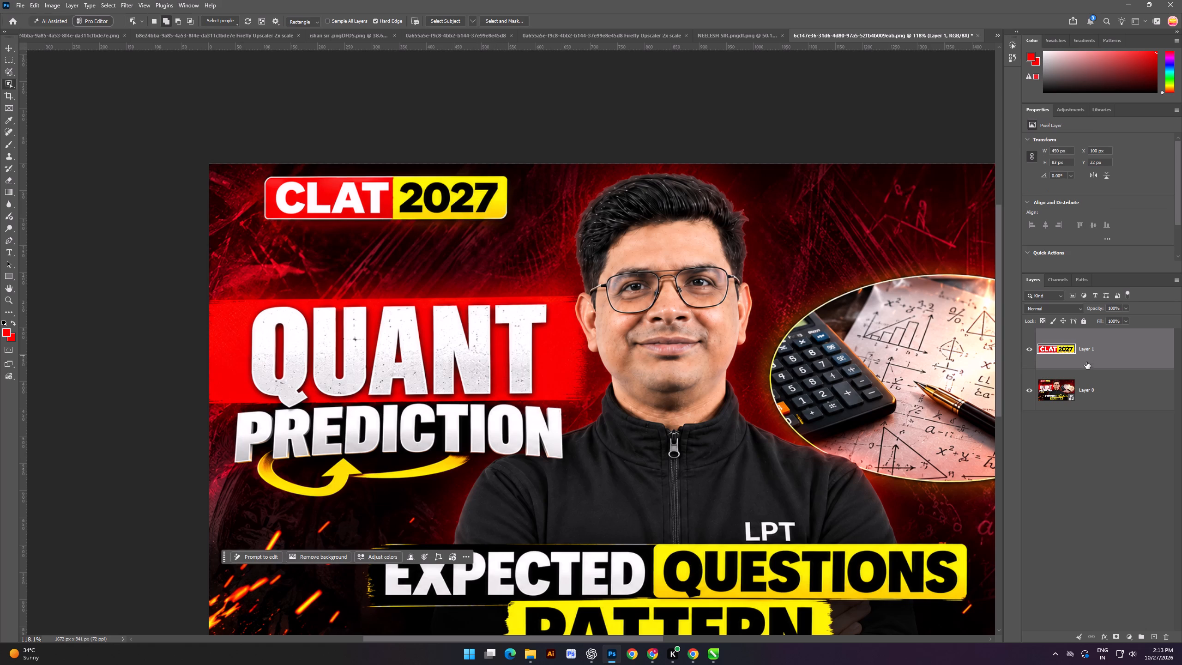
{"action": "left_click", "coordinate": [1030, 353]}
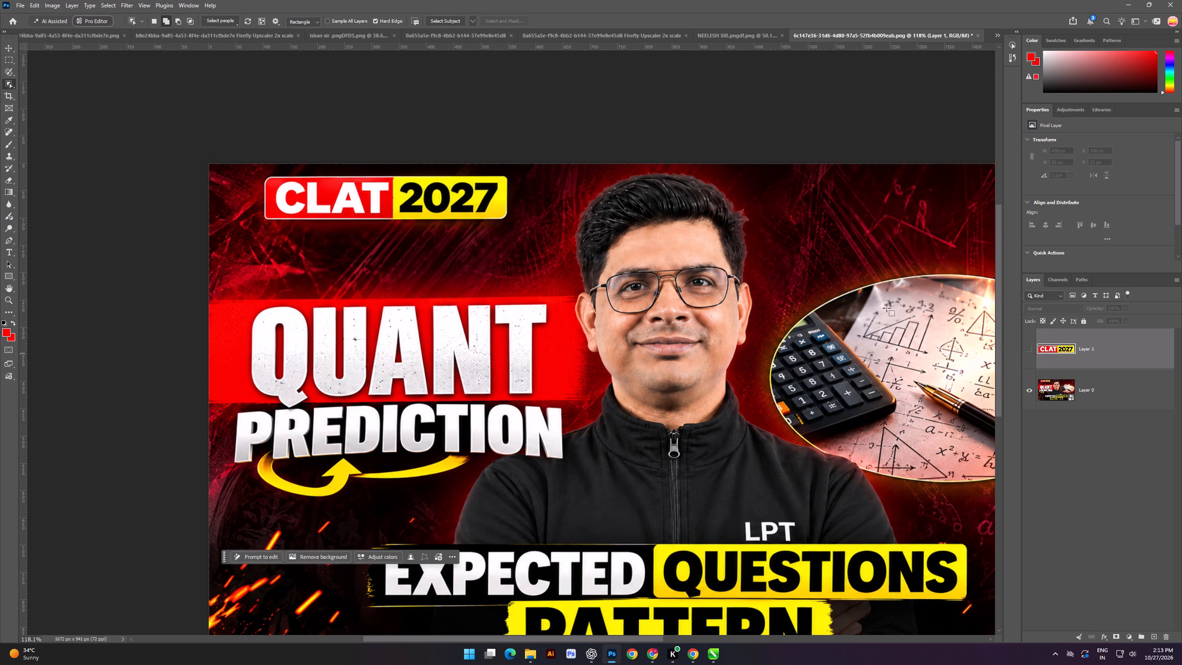
Brush a selection over the original CLAT 2027 badge and remove it from the thumbnail image on Layer 0.
{"action": "left_click", "coordinate": [8, 66]}
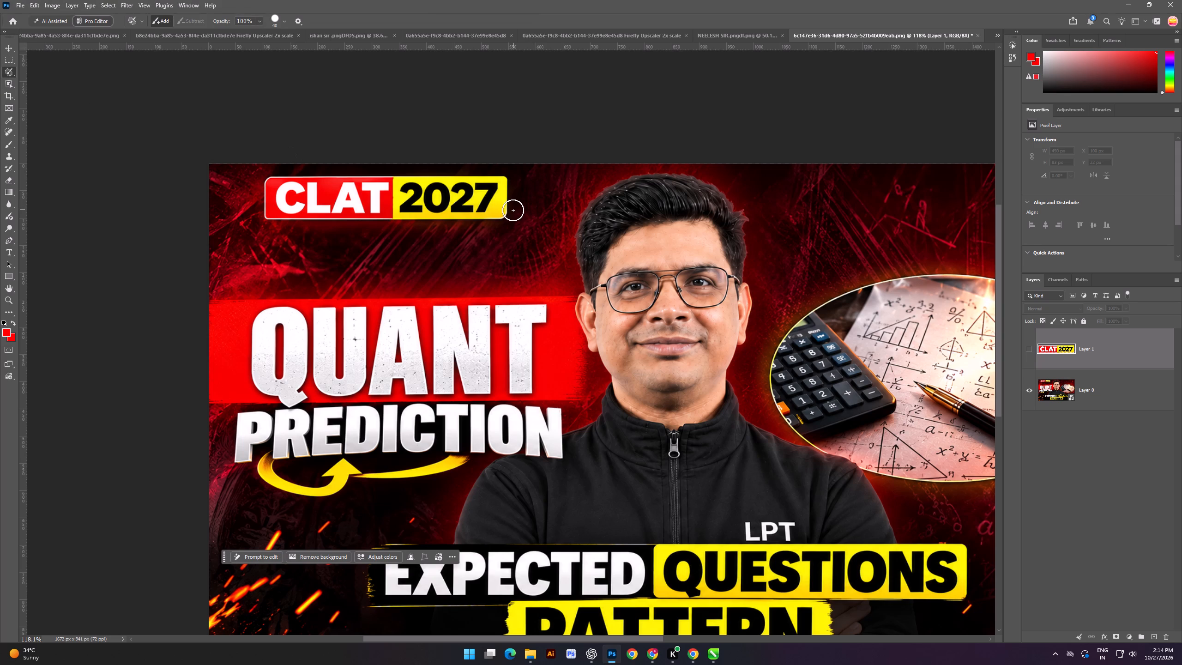
{"action": "left_click_drag", "start_coordinate": [513, 210], "coordinate": [512, 183]}
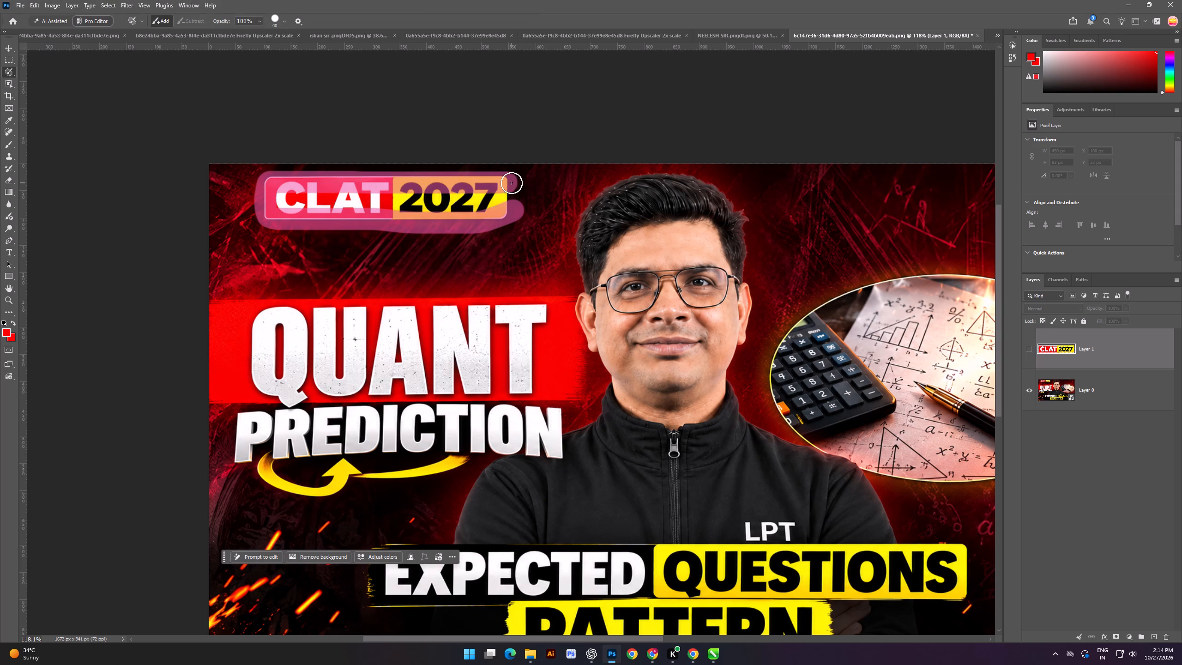
{"action": "left_click_drag", "start_coordinate": [512, 183], "coordinate": [513, 195]}
{"action": "left_click", "coordinate": [309, 559]}
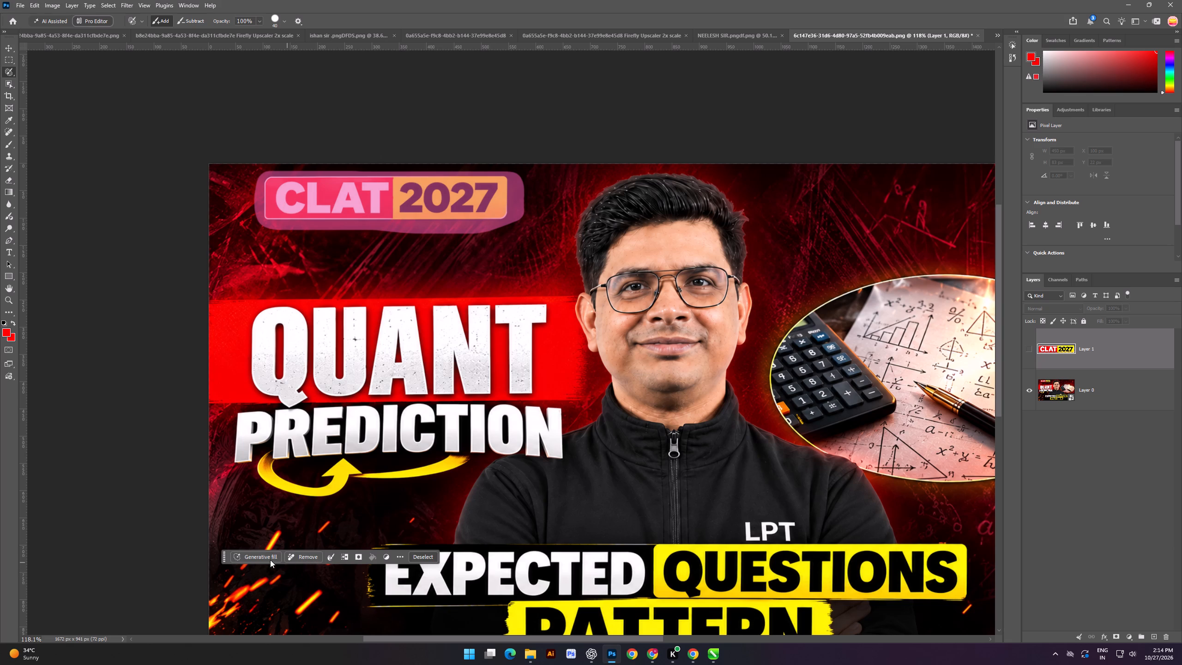
{"action": "left_click", "coordinate": [314, 556]}
{"action": "left_click", "coordinate": [1061, 387]}
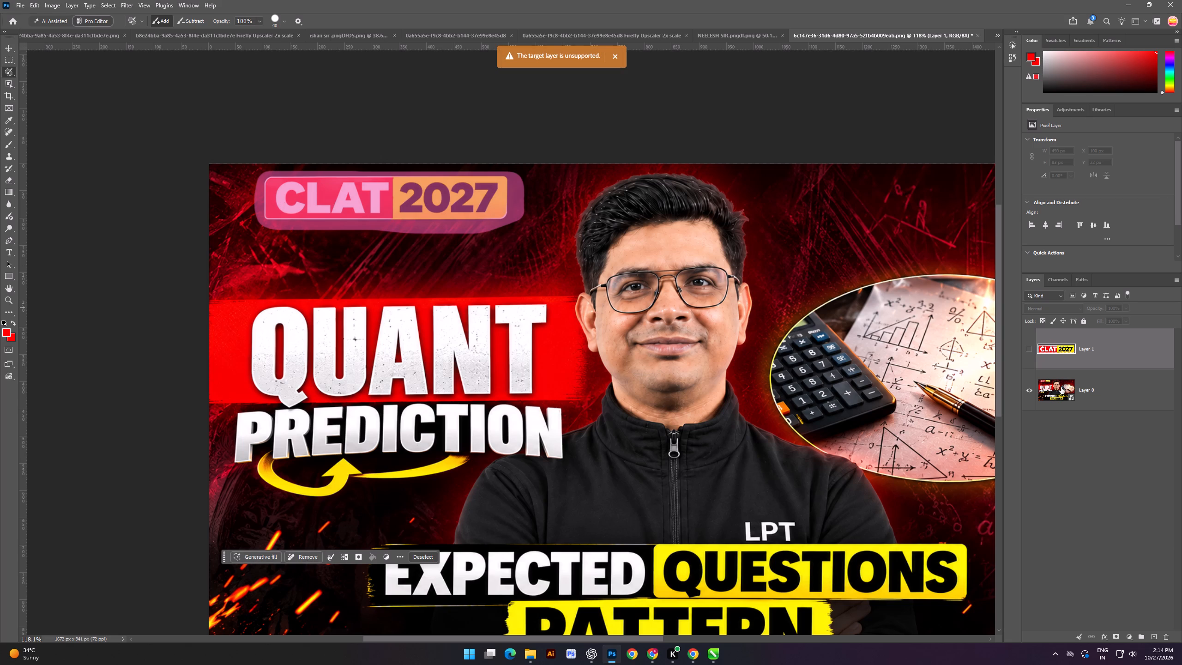
{"action": "left_click", "coordinate": [314, 554]}
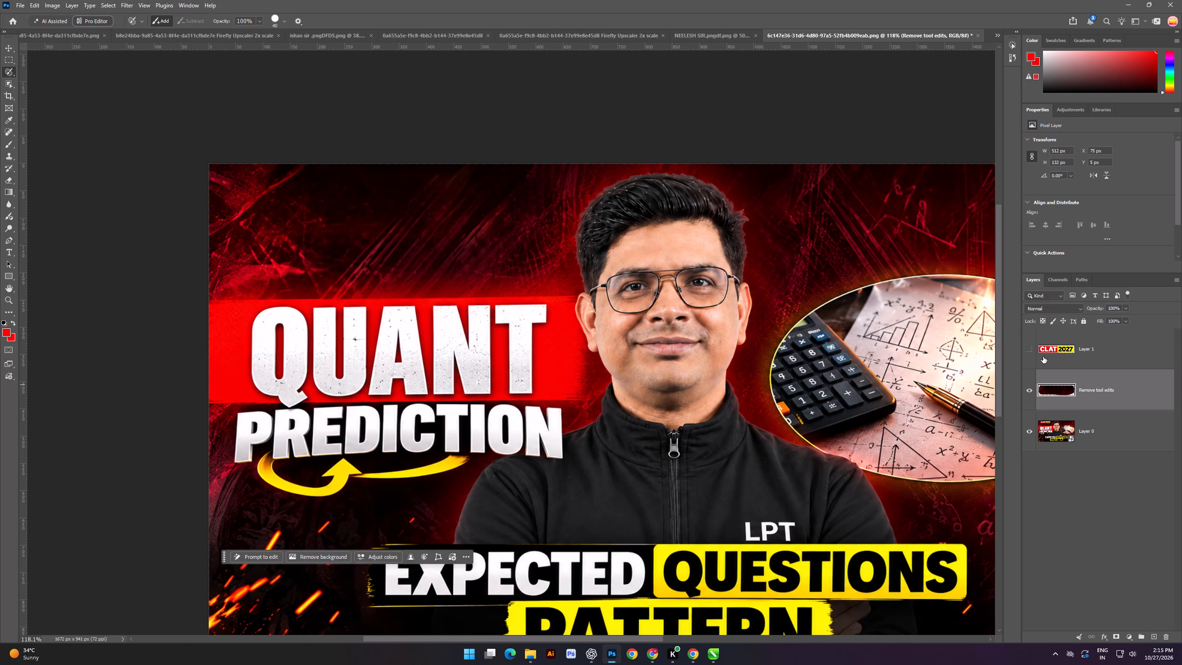
Show the CLAT 2027 badge layer again and merge the Remove tool edits layer with Layer 0.
{"action": "left_click", "coordinate": [1033, 351]}
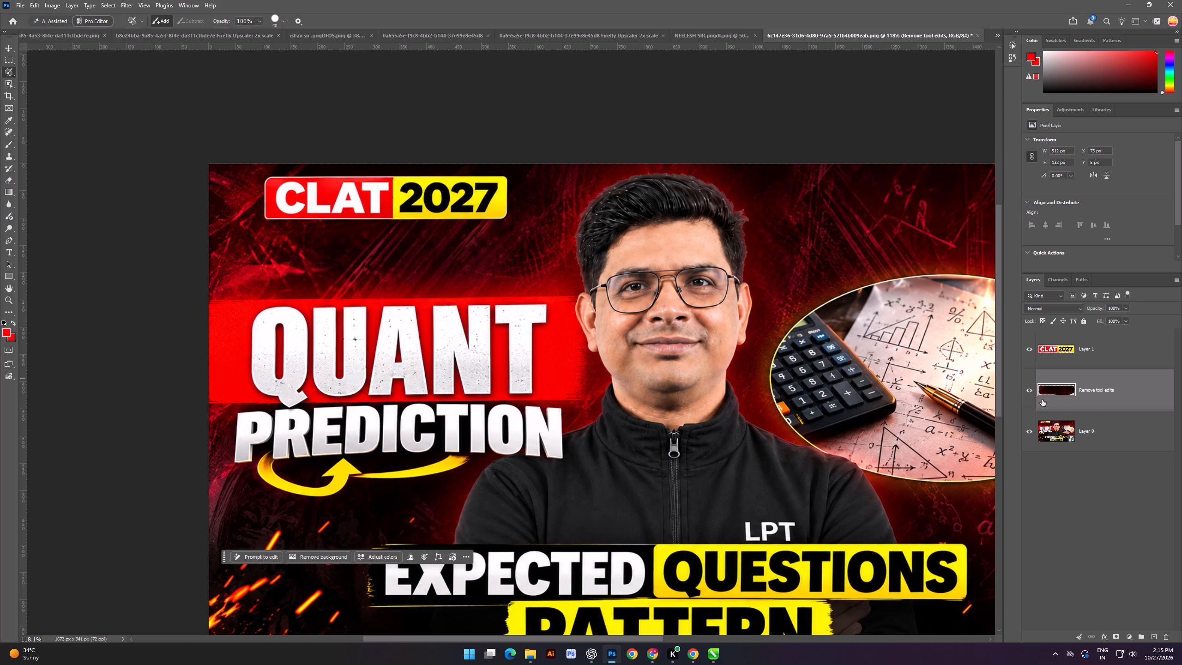
{"action": "left_click", "coordinate": [1116, 433], "text": "ctrl"}
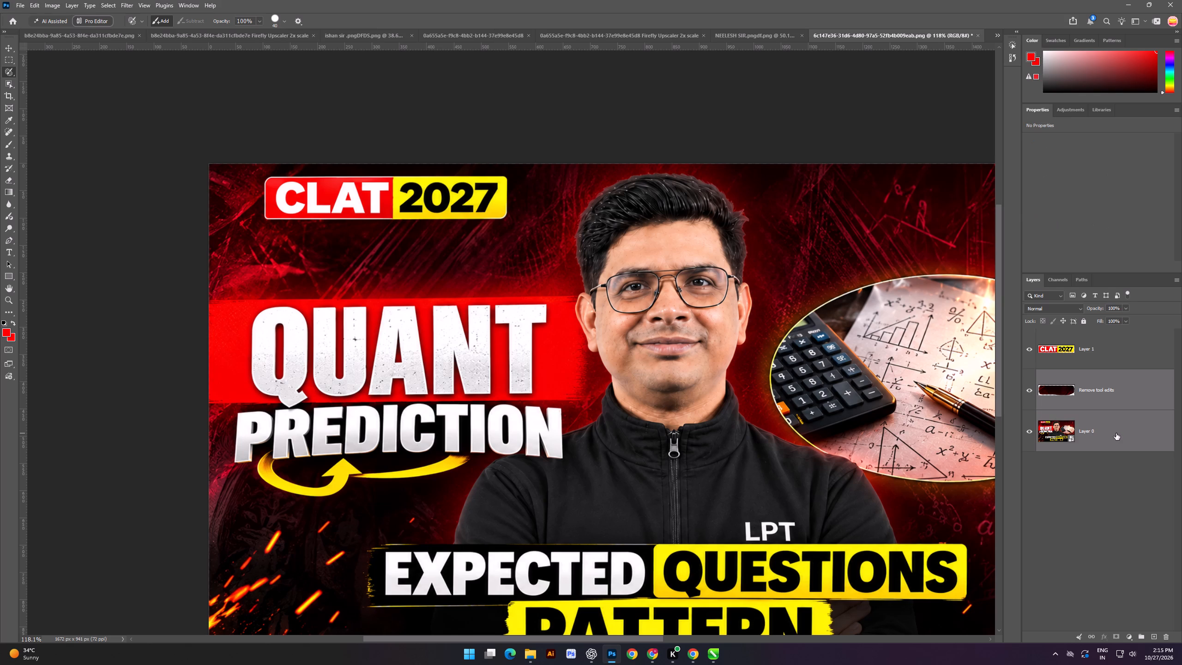
{"action": "key", "text": "ctrl+e"}
Move the CLAT 2027 badge on Layer 1 down to just above QUANT and enlarge it to about 108%.
{"action": "left_click", "coordinate": [1124, 360]}
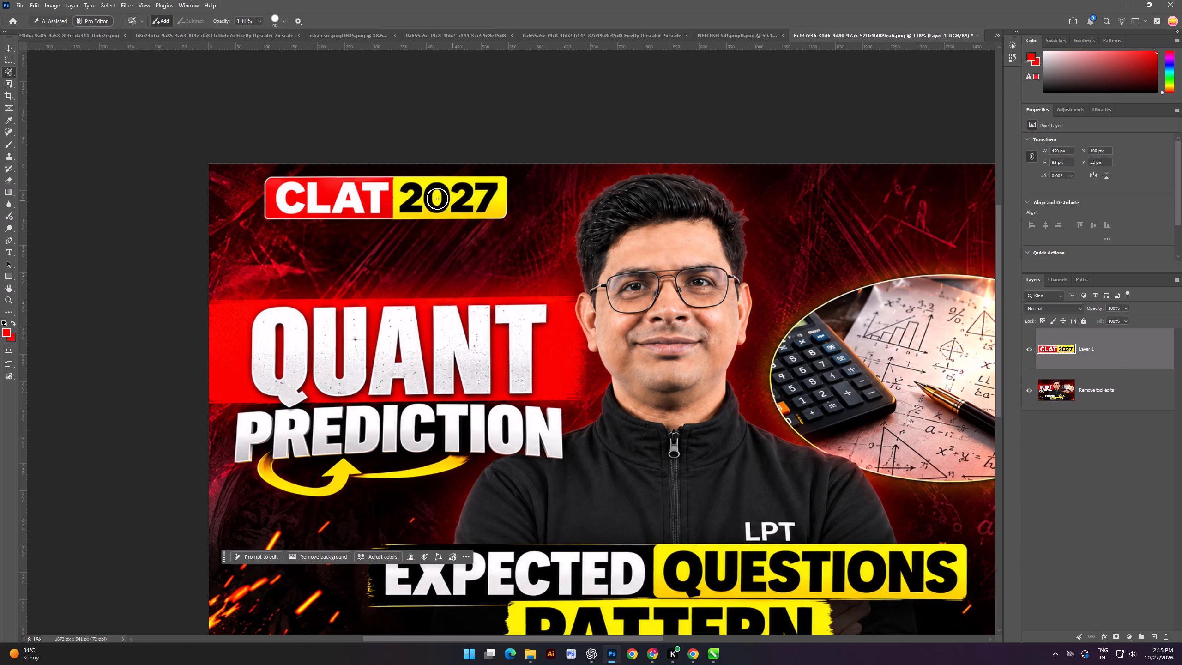
{"action": "left_click", "coordinate": [4, 44]}
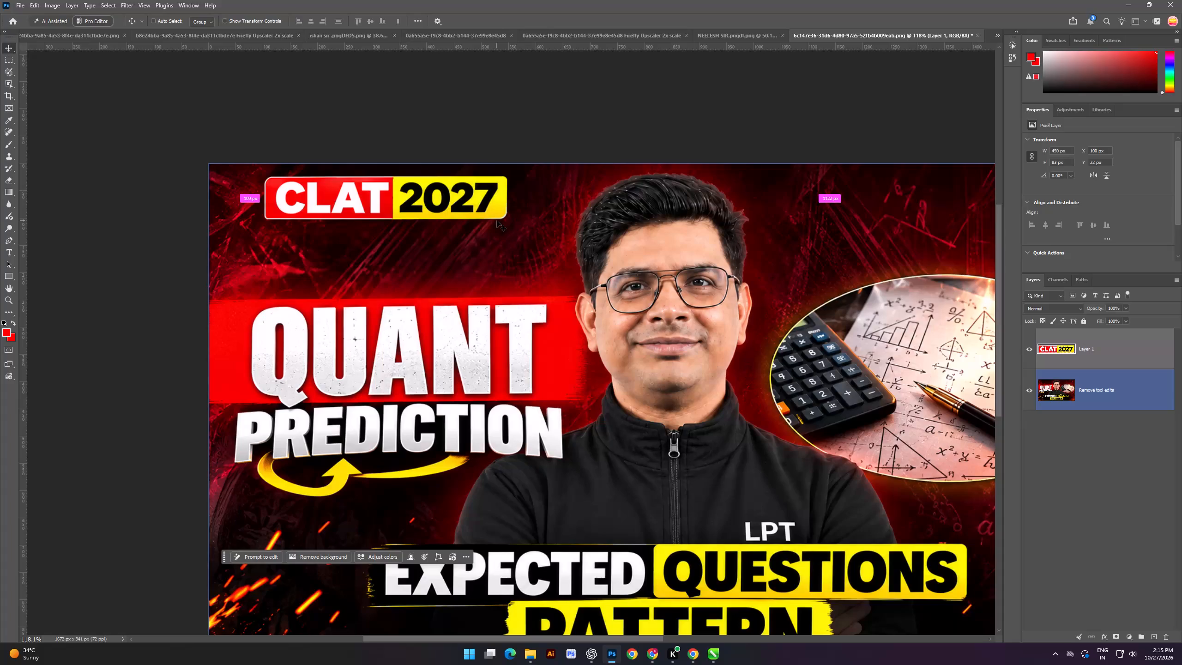
{"action": "key", "text": "ctrl+t"}
{"action": "left_click_drag", "start_coordinate": [457, 204], "coordinate": [464, 244]}
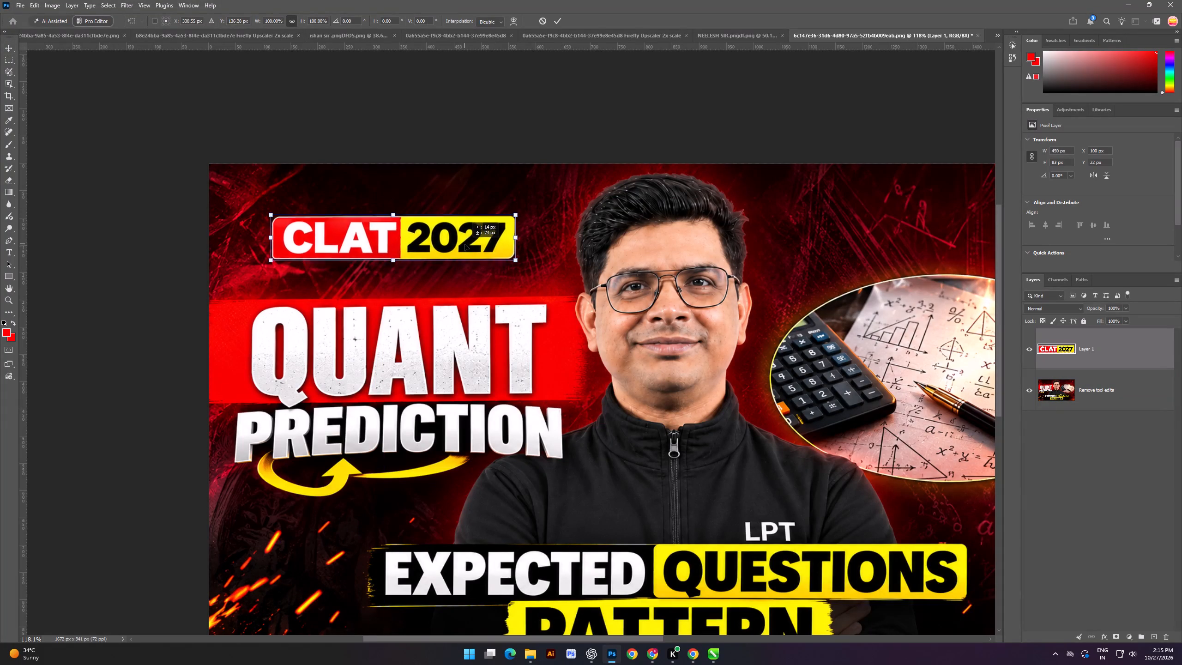
{"action": "left_click_drag", "start_coordinate": [464, 244], "coordinate": [471, 254]}
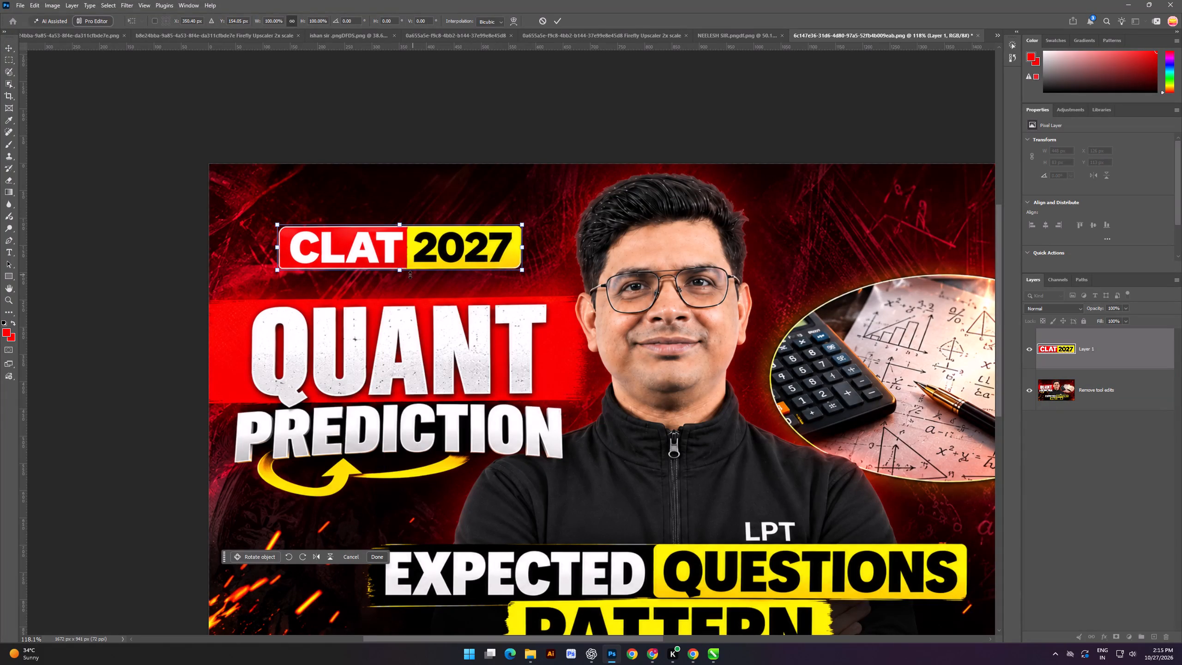
{"action": "left_click_drag", "start_coordinate": [401, 275], "coordinate": [404, 281], "text": "alt"}
{"action": "left_click_drag", "start_coordinate": [406, 251], "coordinate": [405, 257]}
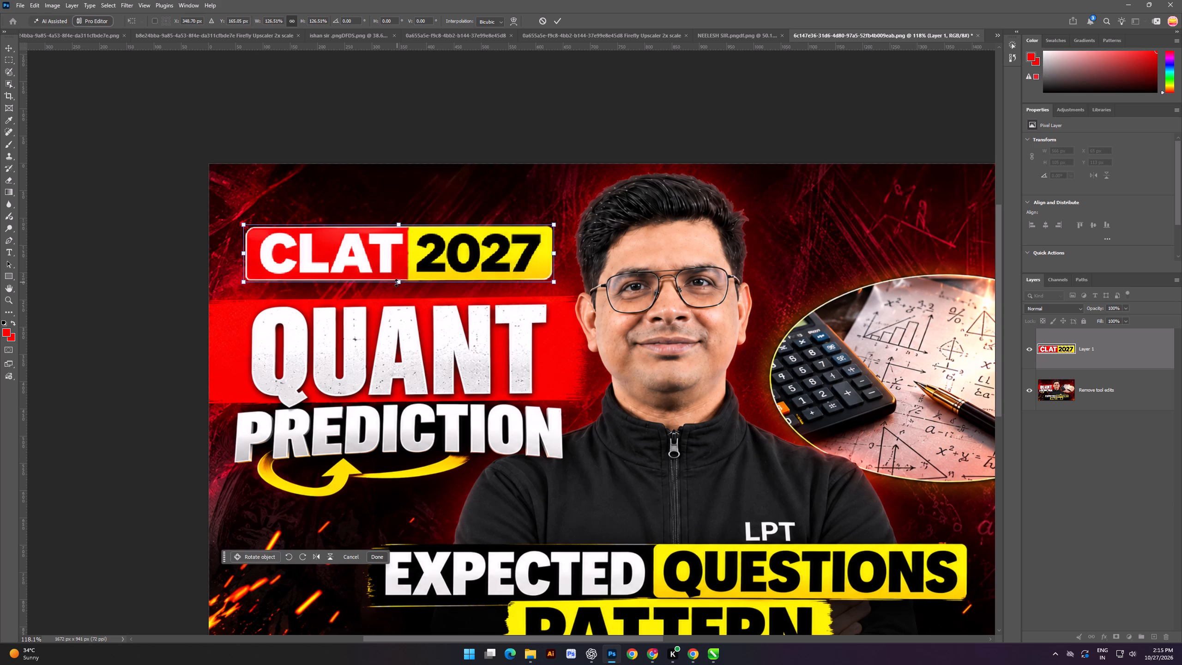
{"action": "left_click_drag", "start_coordinate": [398, 282], "coordinate": [397, 278], "text": "alt"}
{"action": "left_click", "coordinate": [411, 257]}
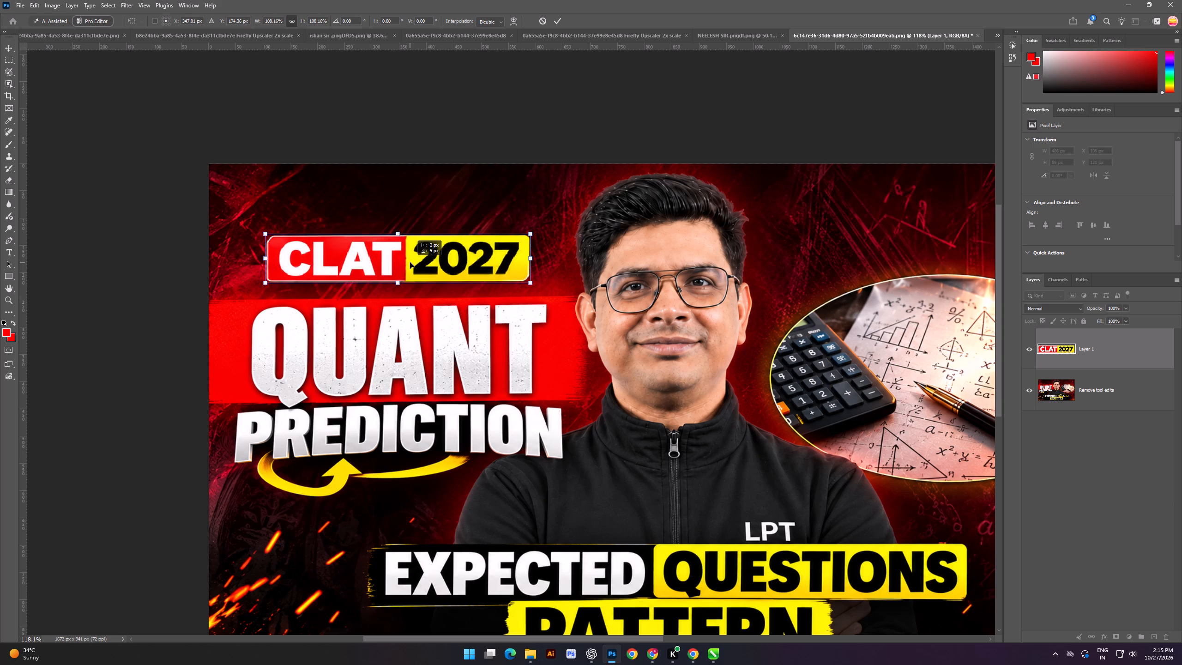
{"action": "left_click", "coordinate": [4, 46]}
{"action": "left_click", "coordinate": [139, 208]}
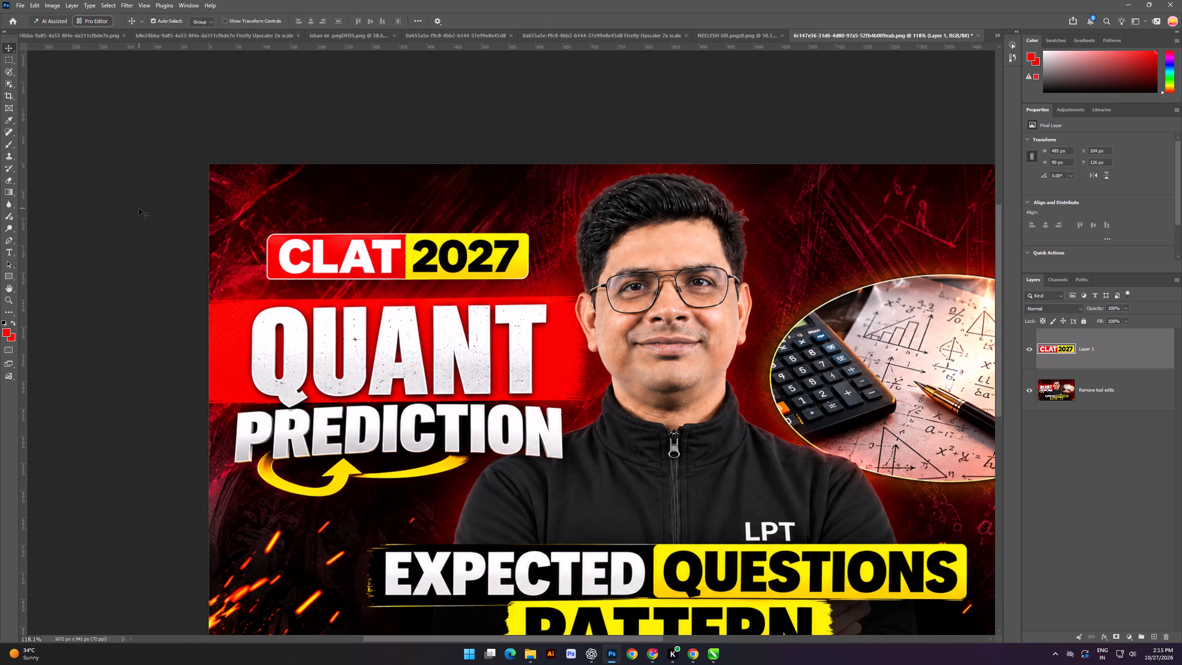
Brush a selection over the PREDICTION text and the yellow arrow beneath it on the merged thumbnail layer, and remove them.
{"action": "scroll", "coordinate": [422, 227], "scroll_direction": "down", "scroll_amount": 8}
{"action": "scroll", "coordinate": [298, 239], "scroll_direction": "up", "scroll_amount": 2}
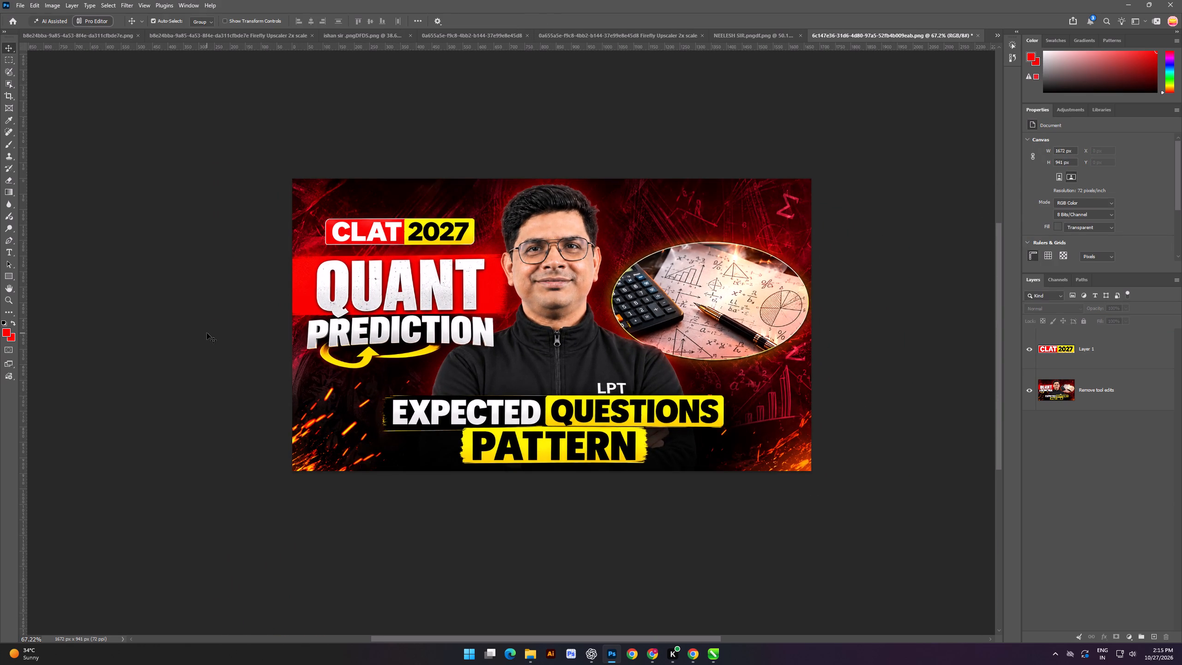
{"action": "left_click", "coordinate": [207, 333]}
{"action": "scroll", "coordinate": [341, 298], "scroll_direction": "up", "scroll_amount": 8}
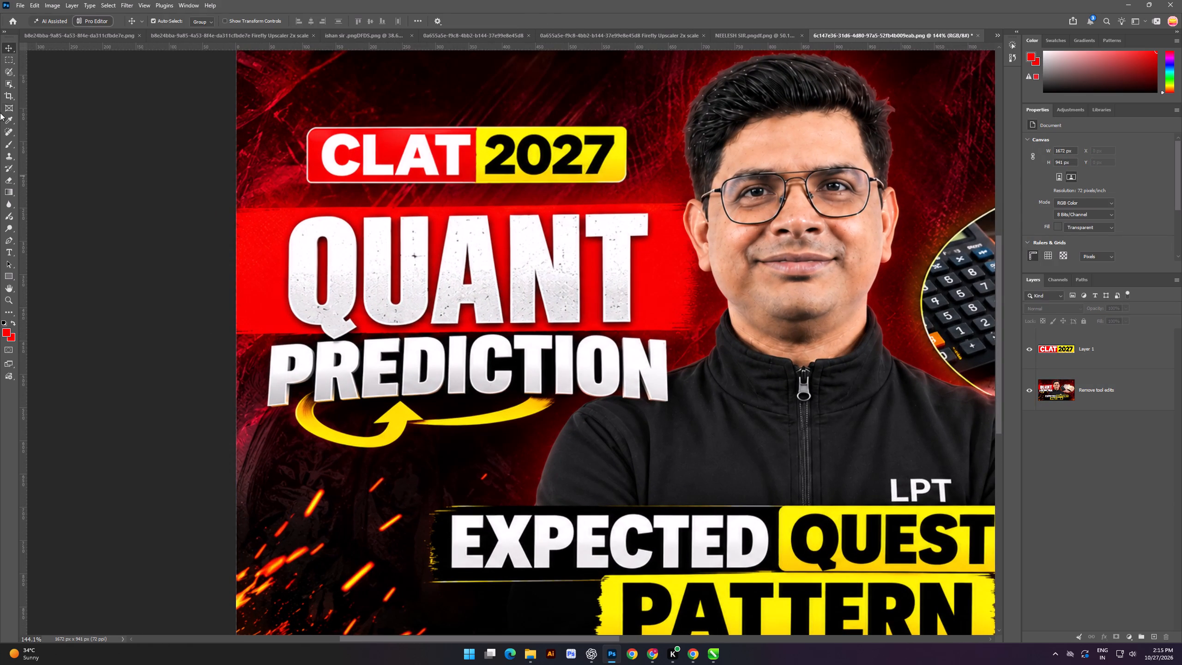
{"action": "left_click", "coordinate": [9, 75]}
{"action": "left_click", "coordinate": [1062, 386]}
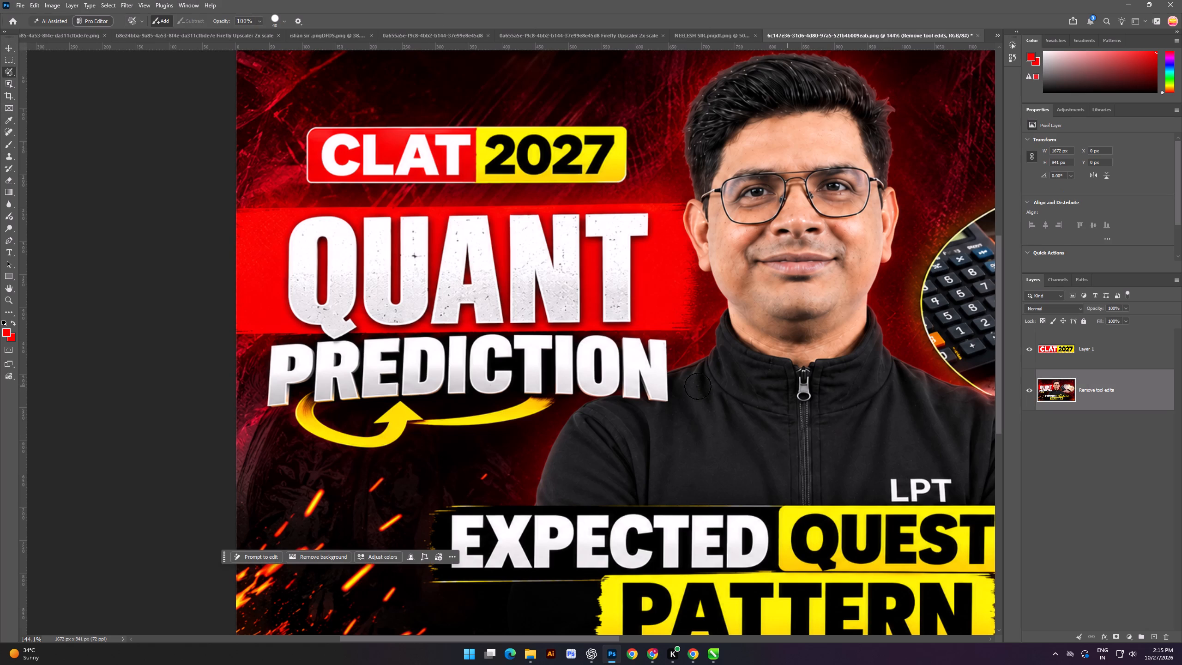
{"action": "left_click_drag", "start_coordinate": [669, 400], "coordinate": [486, 417]}
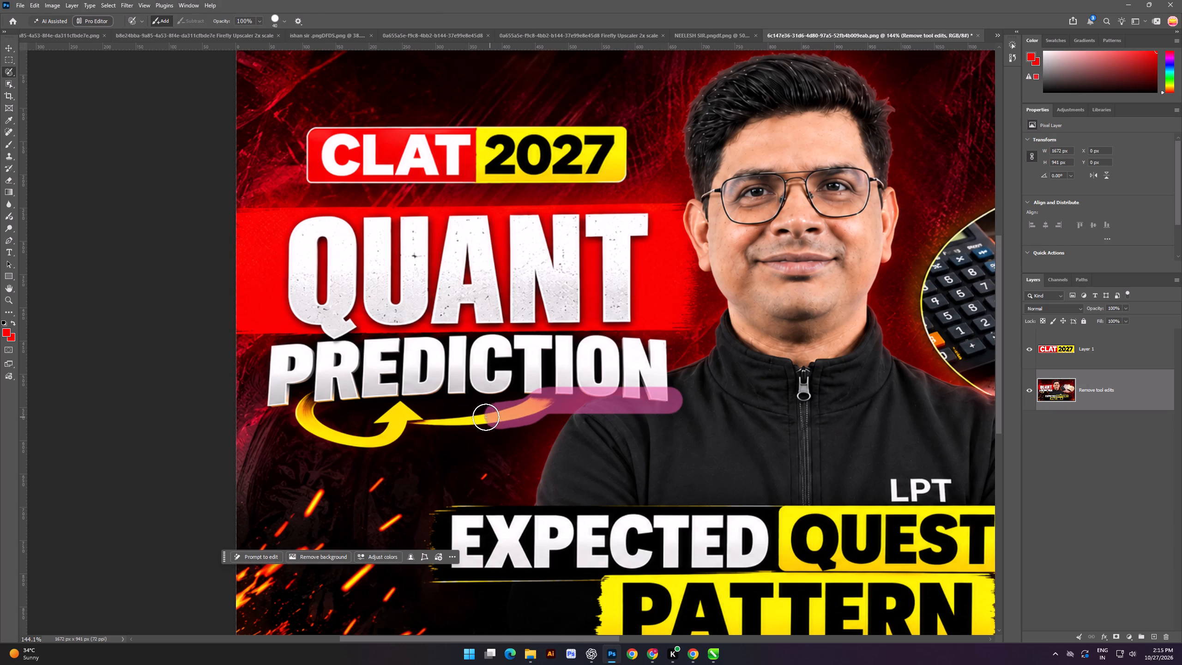
{"action": "left_click_drag", "start_coordinate": [486, 417], "coordinate": [423, 423]}
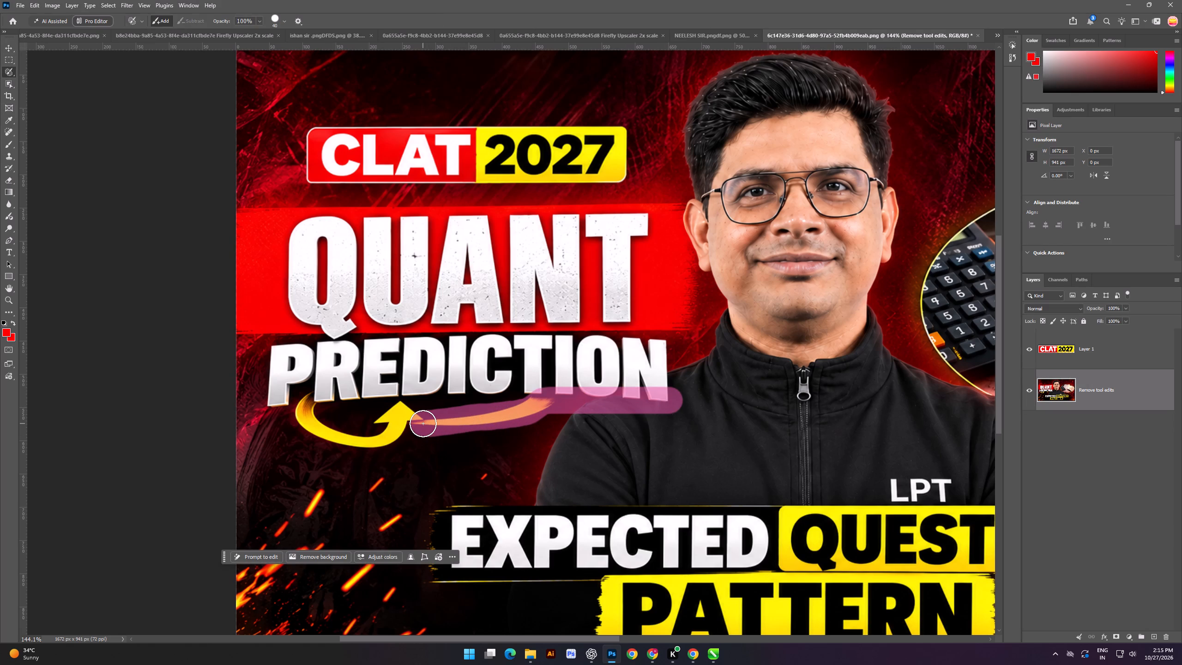
{"action": "left_click_drag", "start_coordinate": [423, 423], "coordinate": [382, 433]}
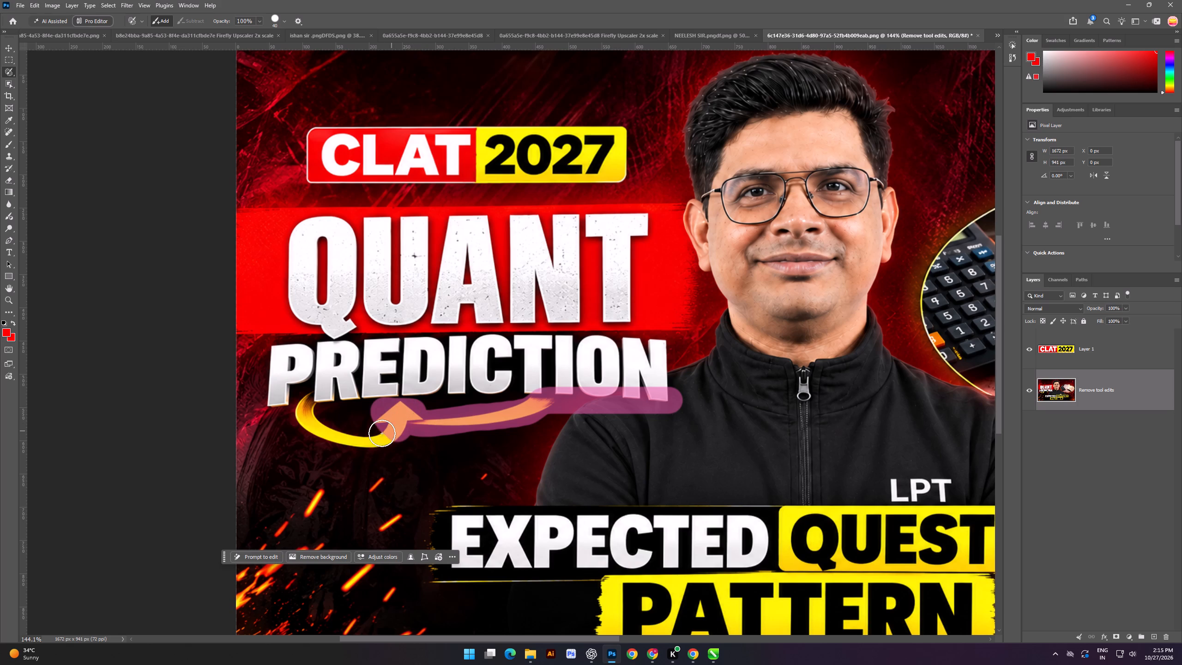
{"action": "left_click_drag", "start_coordinate": [382, 433], "coordinate": [284, 399]}
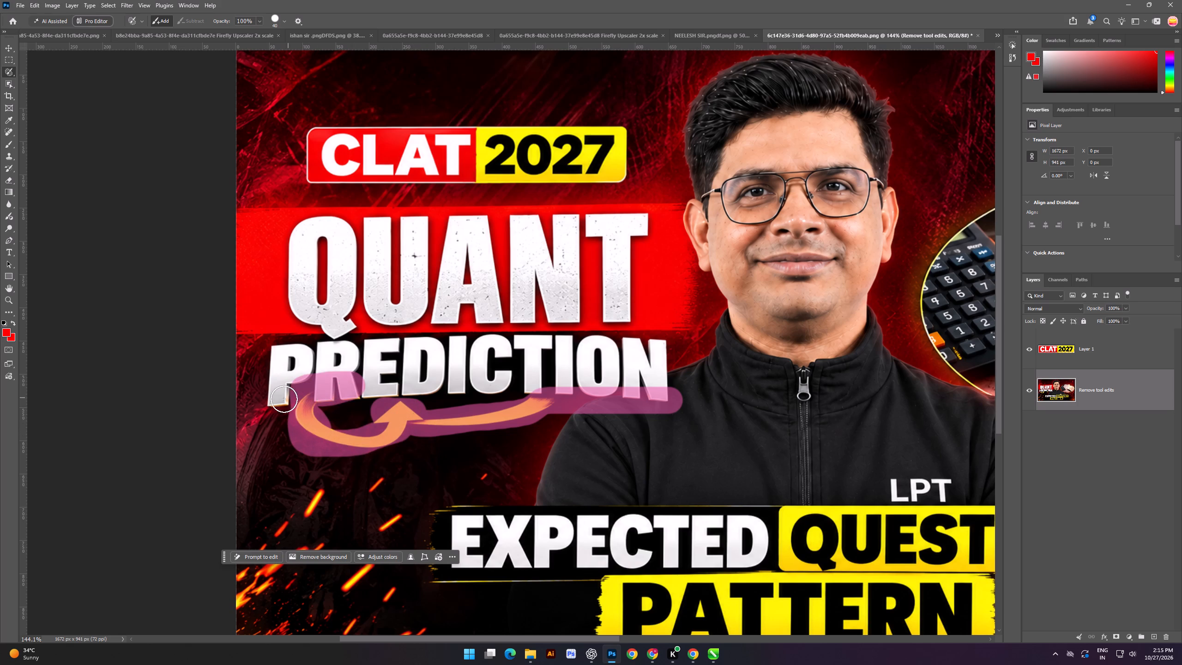
{"action": "left_click_drag", "start_coordinate": [284, 399], "coordinate": [276, 353]}
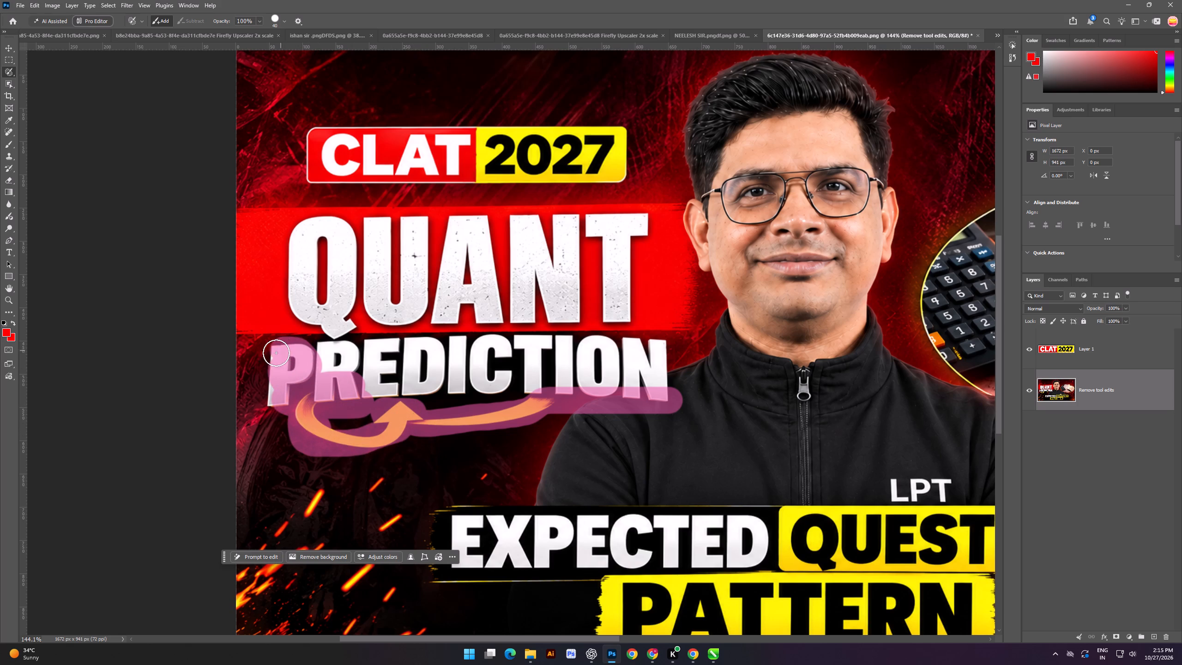
{"action": "left_click_drag", "start_coordinate": [276, 353], "coordinate": [615, 362]}
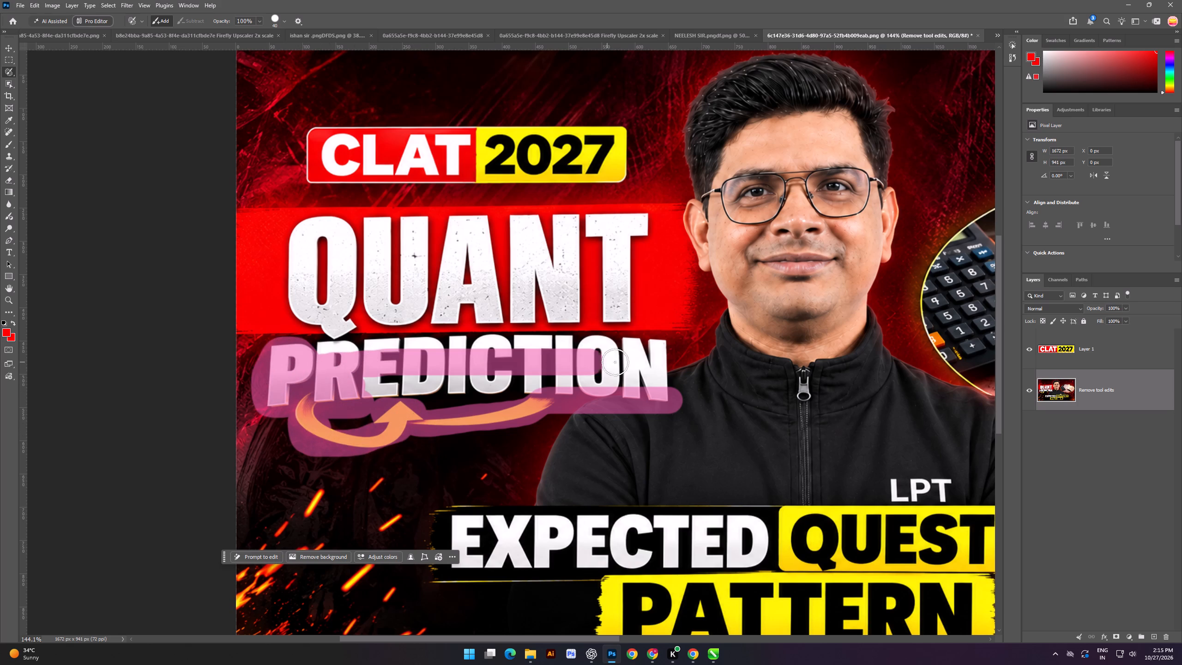
{"action": "left_click_drag", "start_coordinate": [615, 362], "coordinate": [476, 399]}
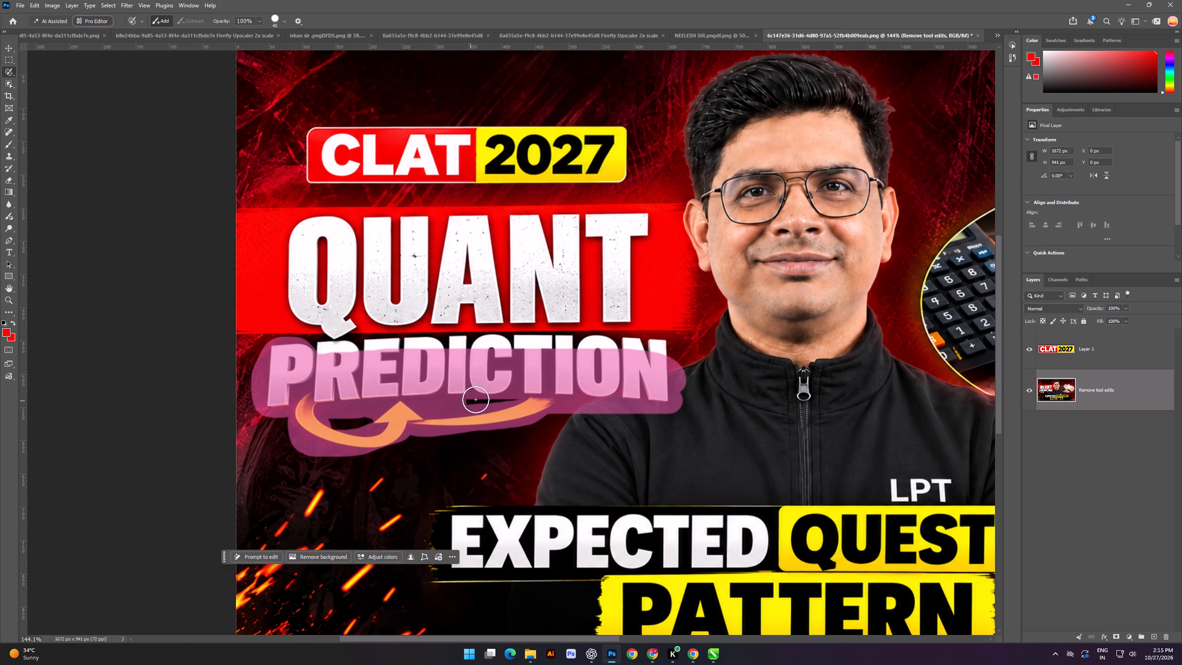
{"action": "left_click_drag", "start_coordinate": [476, 399], "coordinate": [447, 387]}
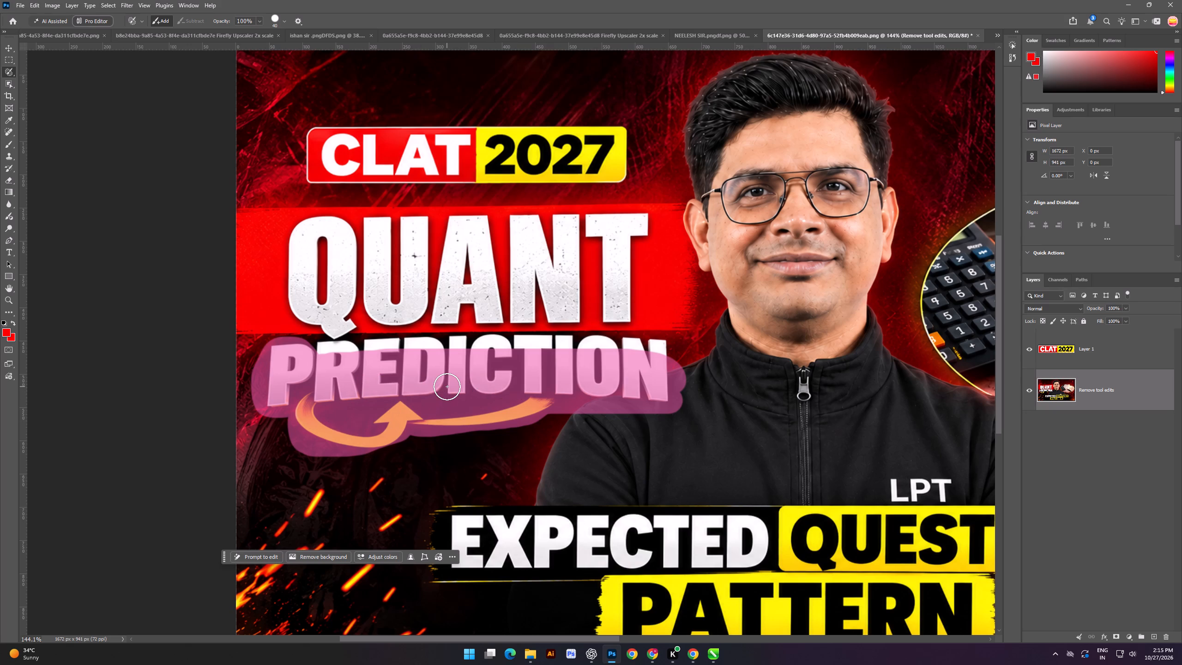
{"action": "left_click_drag", "start_coordinate": [447, 387], "coordinate": [492, 347]}
{"action": "left_click_drag", "start_coordinate": [492, 347], "coordinate": [669, 346]}
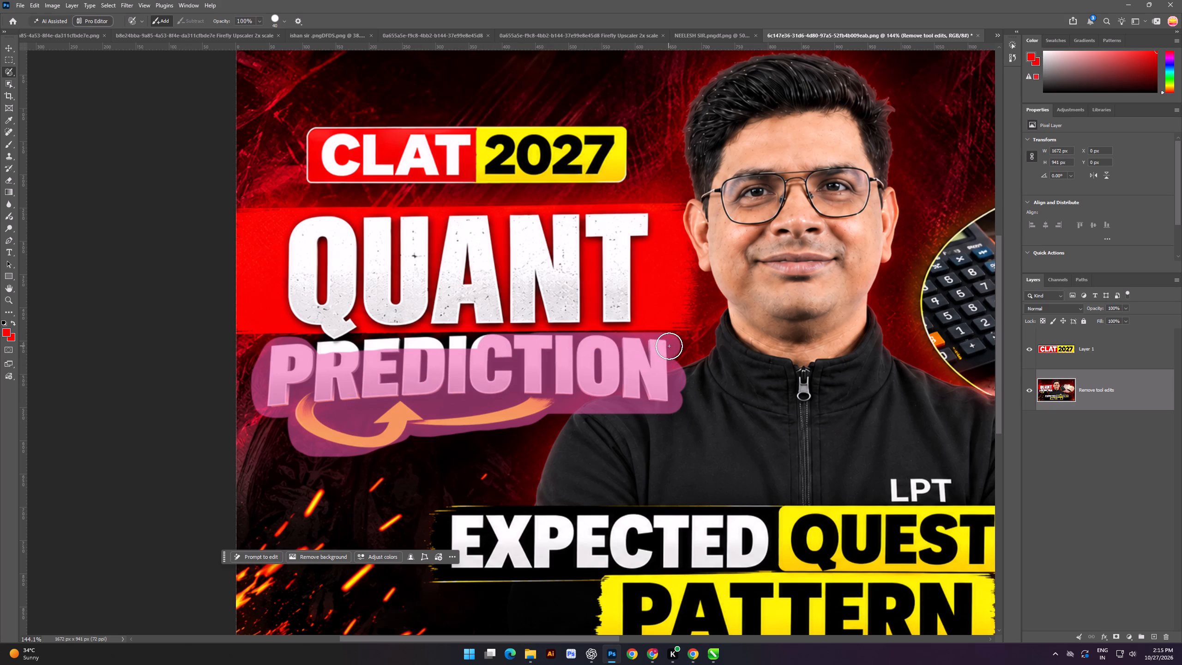
{"action": "left_click_drag", "start_coordinate": [669, 346], "coordinate": [469, 347]}
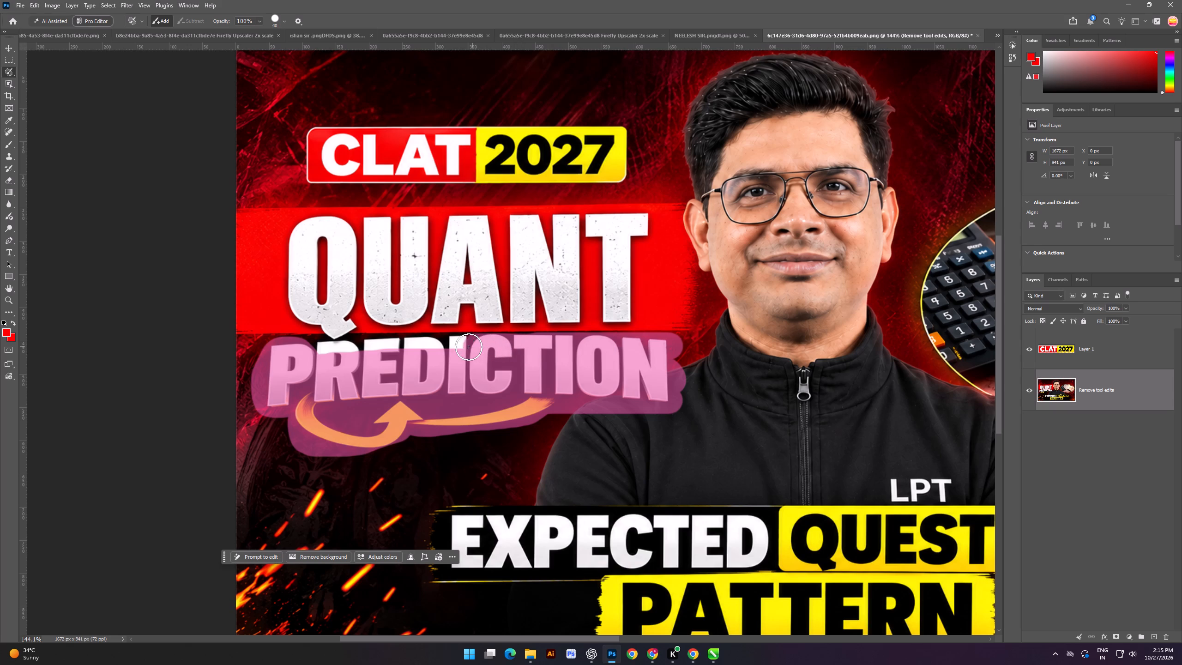
{"action": "left_click_drag", "start_coordinate": [469, 347], "coordinate": [365, 351]}
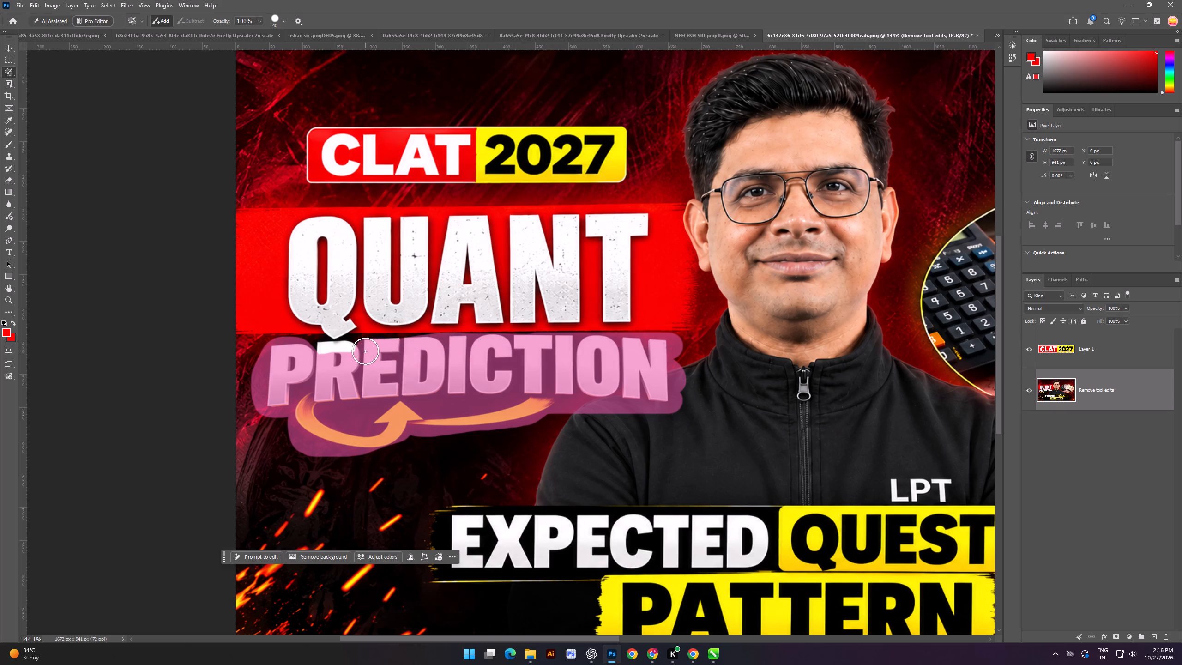
{"action": "left_click_drag", "start_coordinate": [365, 351], "coordinate": [338, 354]}
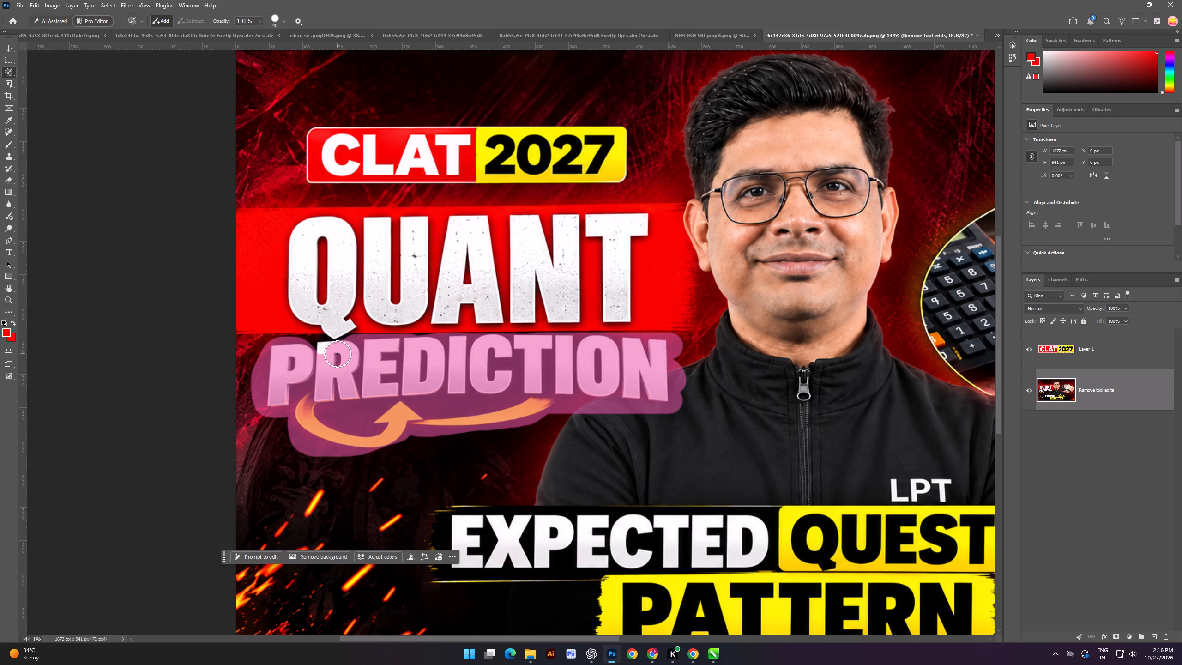
{"action": "left_click_drag", "start_coordinate": [338, 354], "coordinate": [309, 355]}
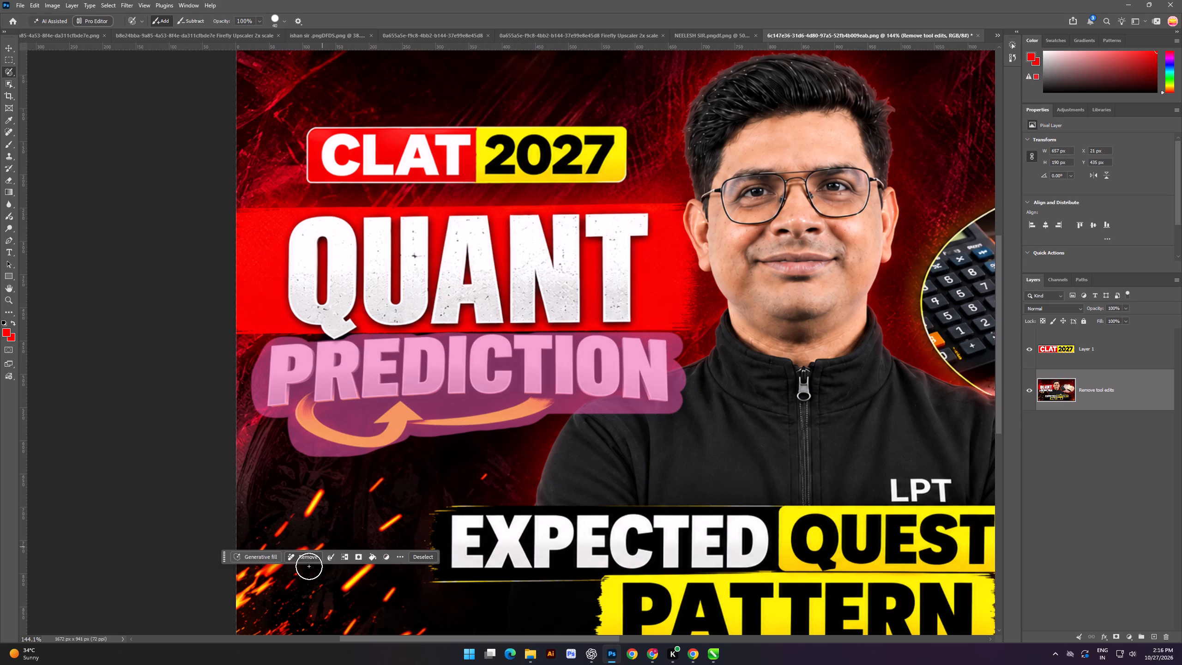
{"action": "left_click", "coordinate": [307, 559]}
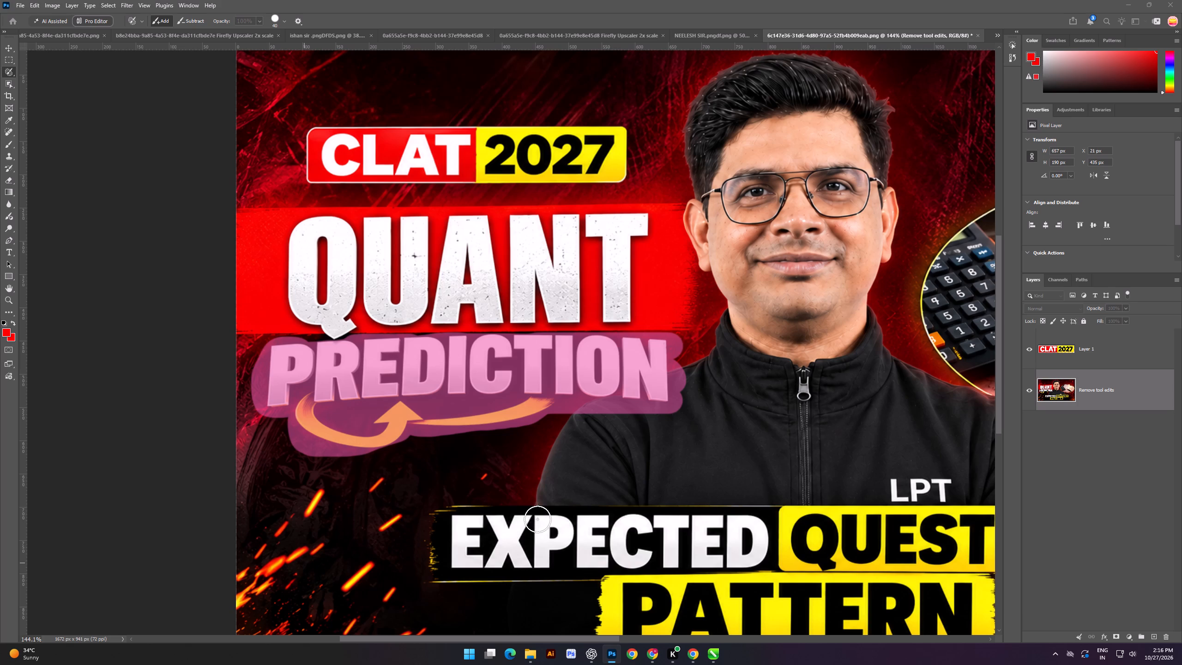
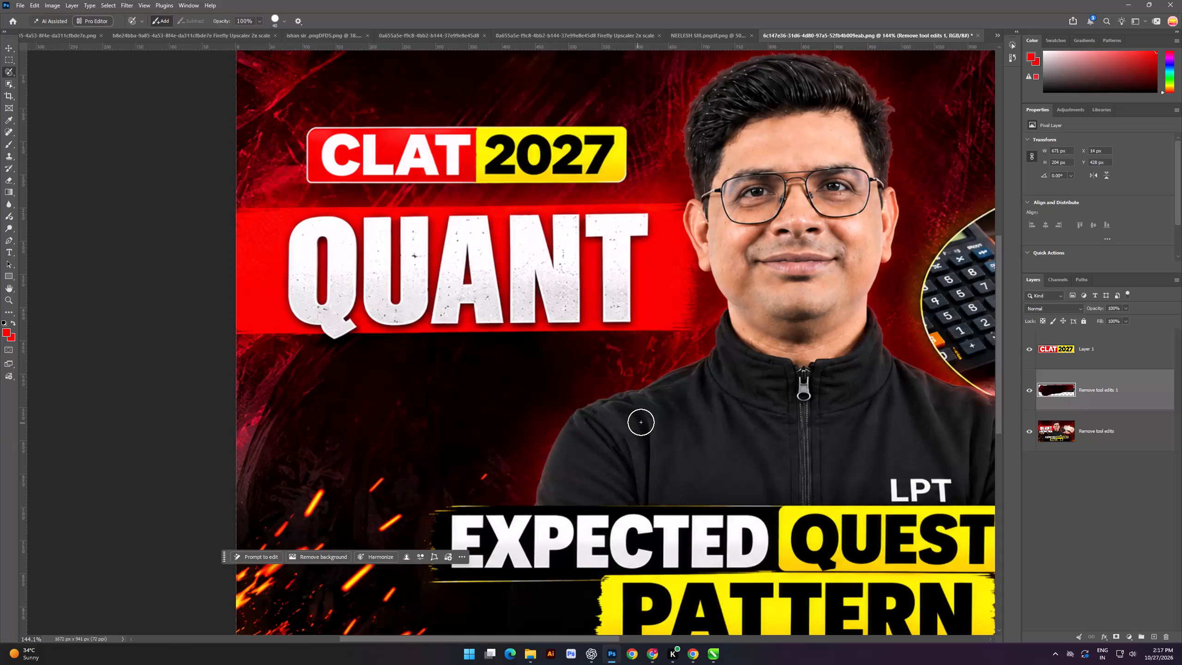
Merge the Remove tool edits 1 layer with the Remove tool edits layer beneath it.
{"action": "scroll", "coordinate": [604, 372], "scroll_direction": "down", "scroll_amount": 5}
{"action": "scroll", "coordinate": [570, 305], "scroll_direction": "up", "scroll_amount": 1}
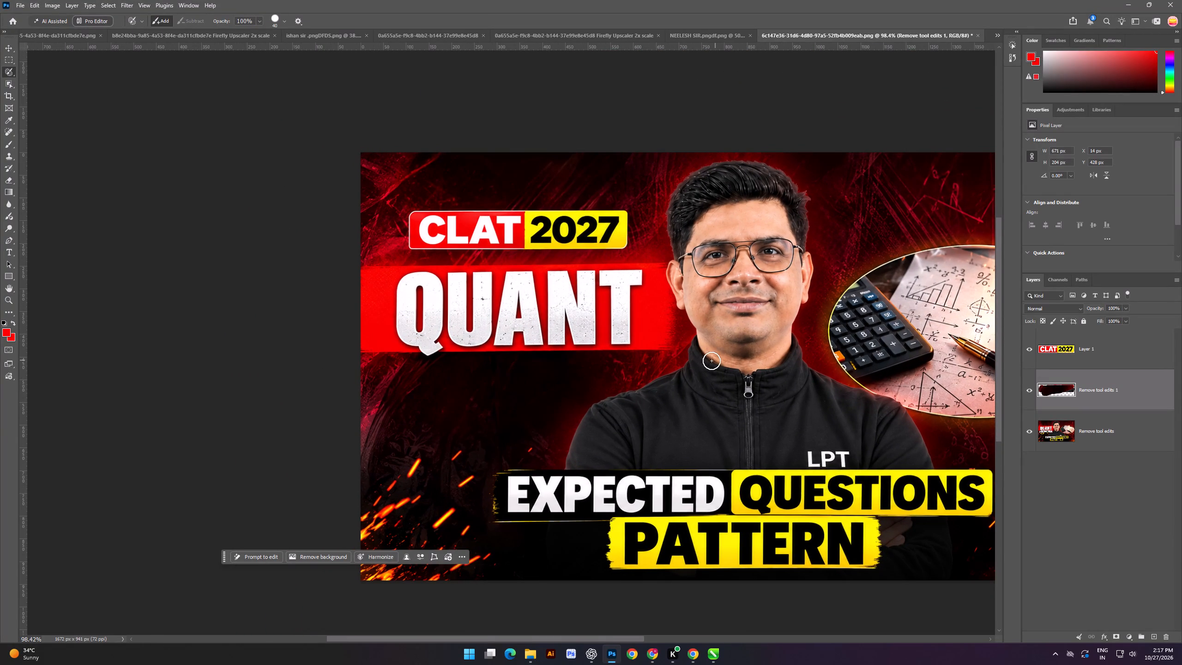
{"action": "scroll", "coordinate": [704, 371], "scroll_direction": "down", "scroll_amount": 4}
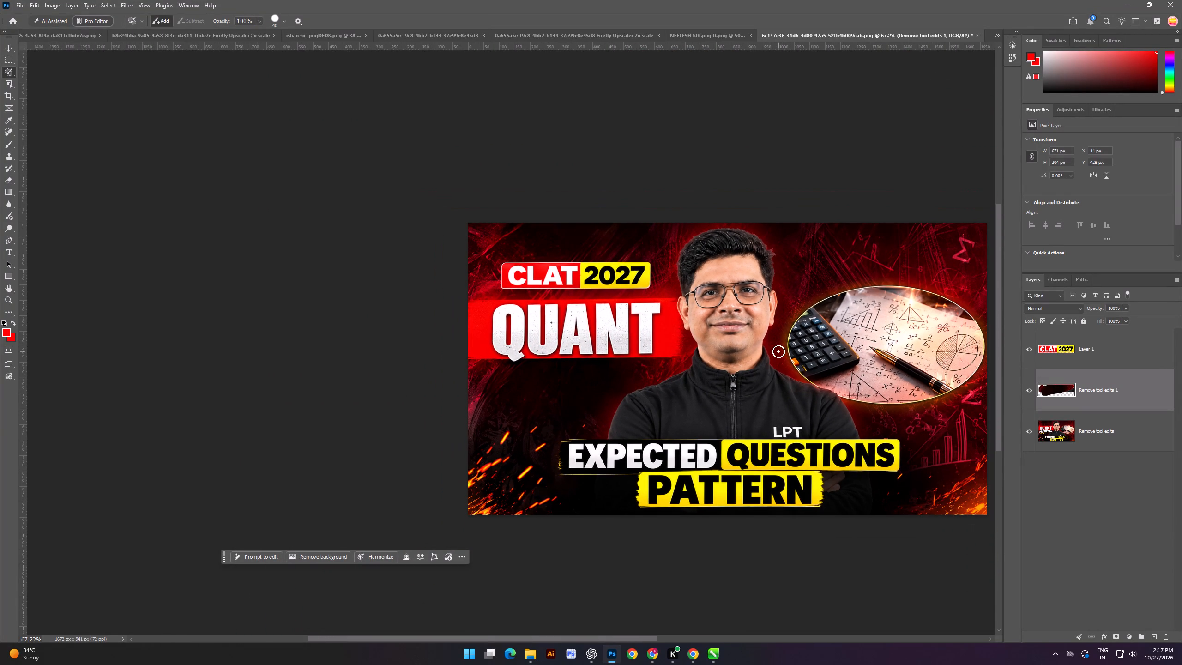
{"action": "scroll", "coordinate": [778, 351], "scroll_direction": "up", "scroll_amount": 1}
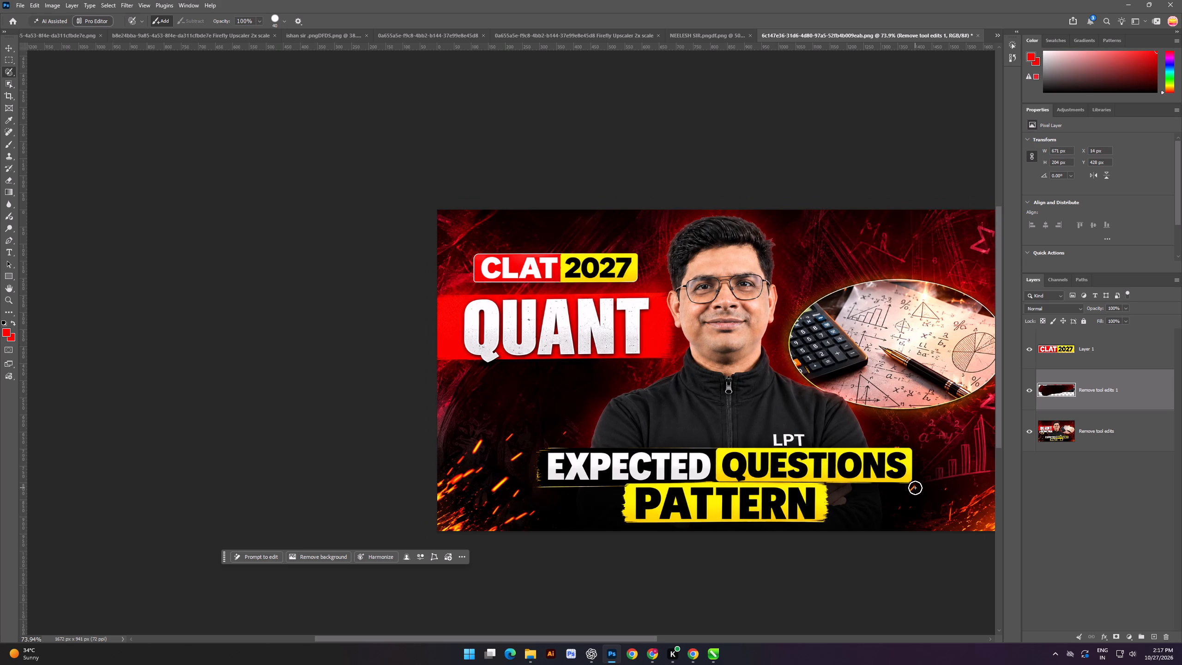
{"action": "left_click", "coordinate": [1095, 424], "text": "ctrl"}
{"action": "key", "text": "ctrl+e"}
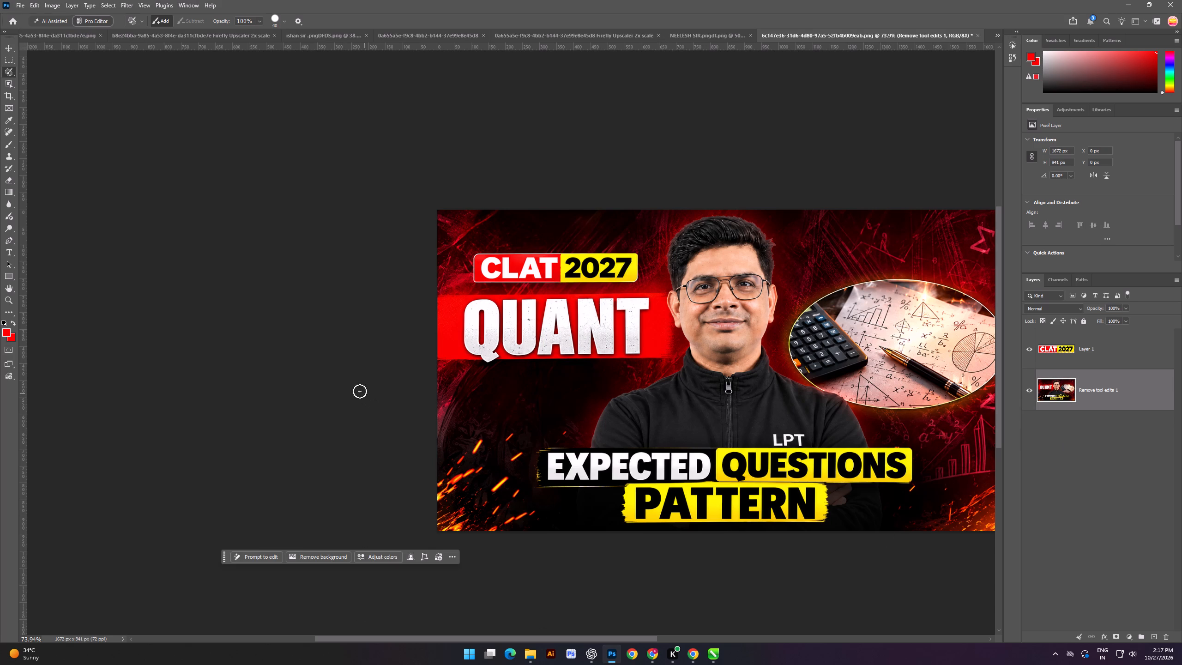
{"action": "scroll", "coordinate": [337, 376], "scroll_direction": "down", "scroll_amount": 2}
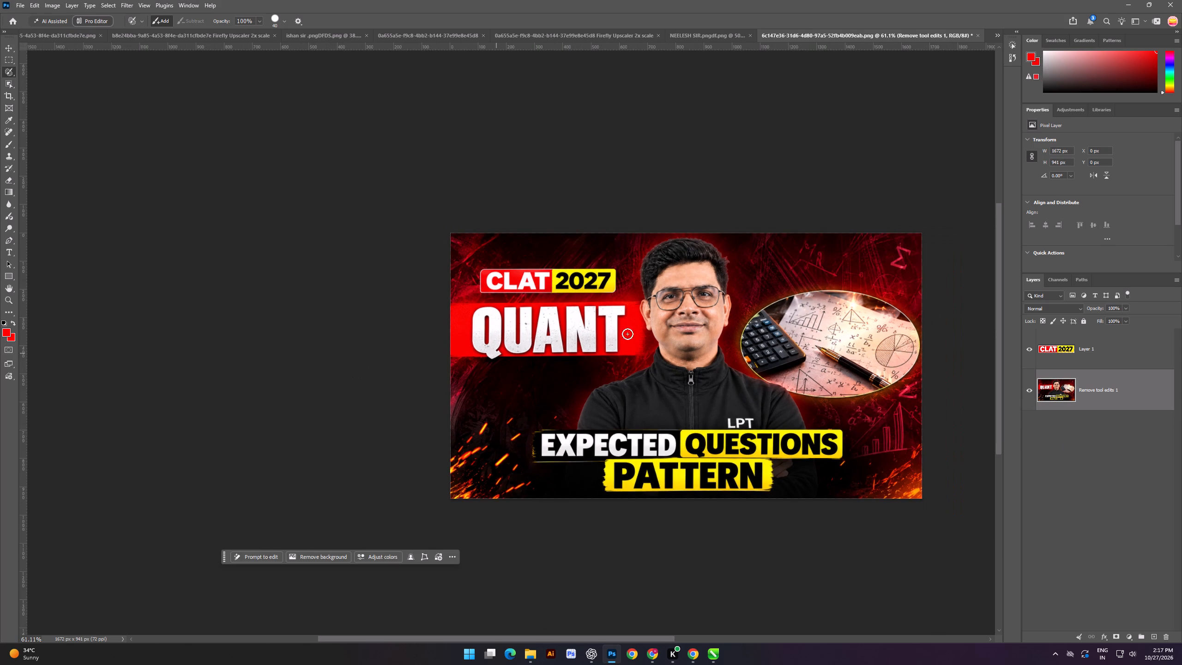
{"action": "scroll", "coordinate": [953, 289], "scroll_direction": "up", "scroll_amount": 2}
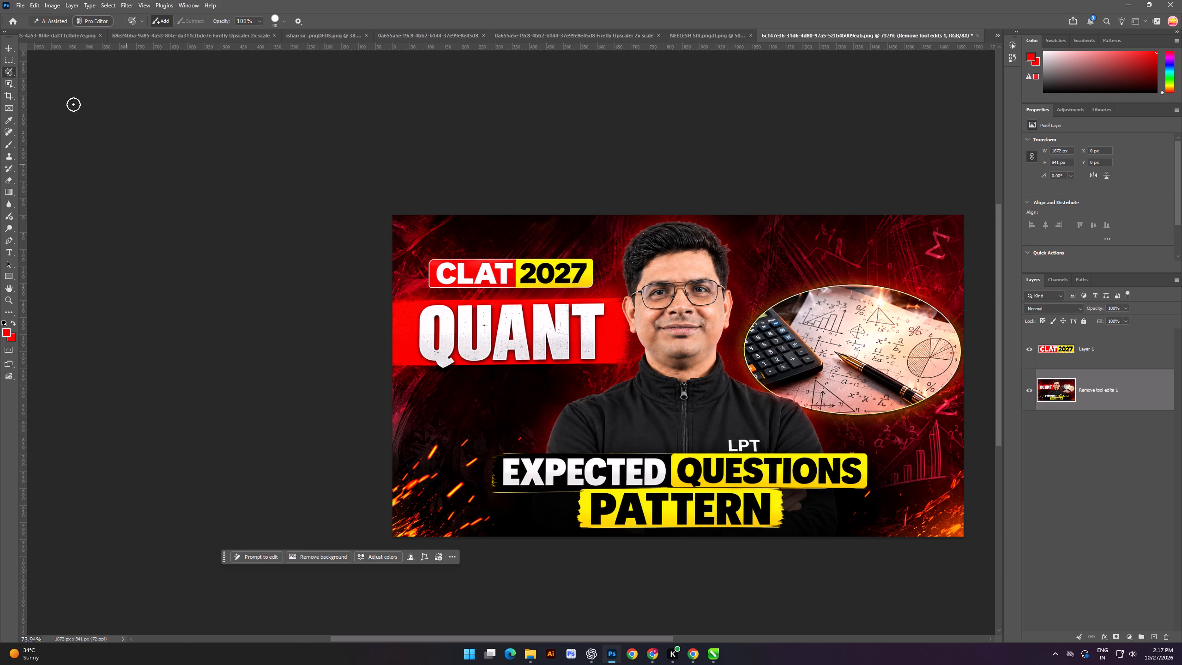
{"action": "left_click", "coordinate": [8, 45]}
{"action": "left_click", "coordinate": [203, 237]}
{"action": "scroll", "coordinate": [299, 287], "scroll_direction": "down", "scroll_amount": 2}
{"action": "scroll", "coordinate": [392, 310], "scroll_direction": "up", "scroll_amount": 3}
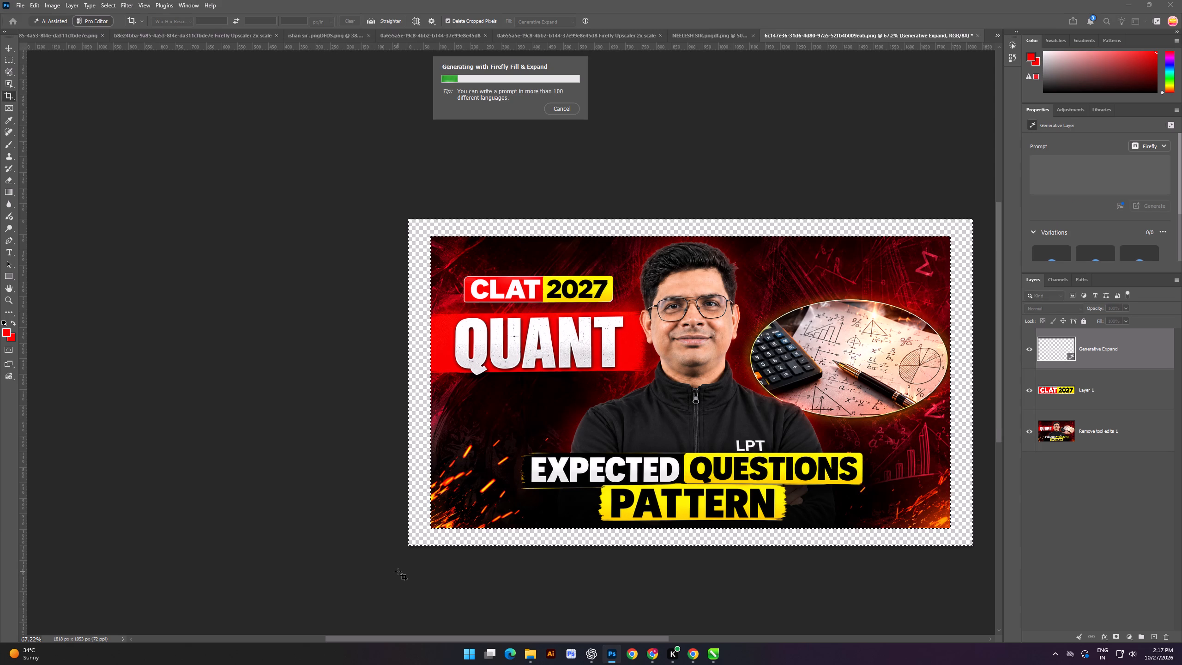
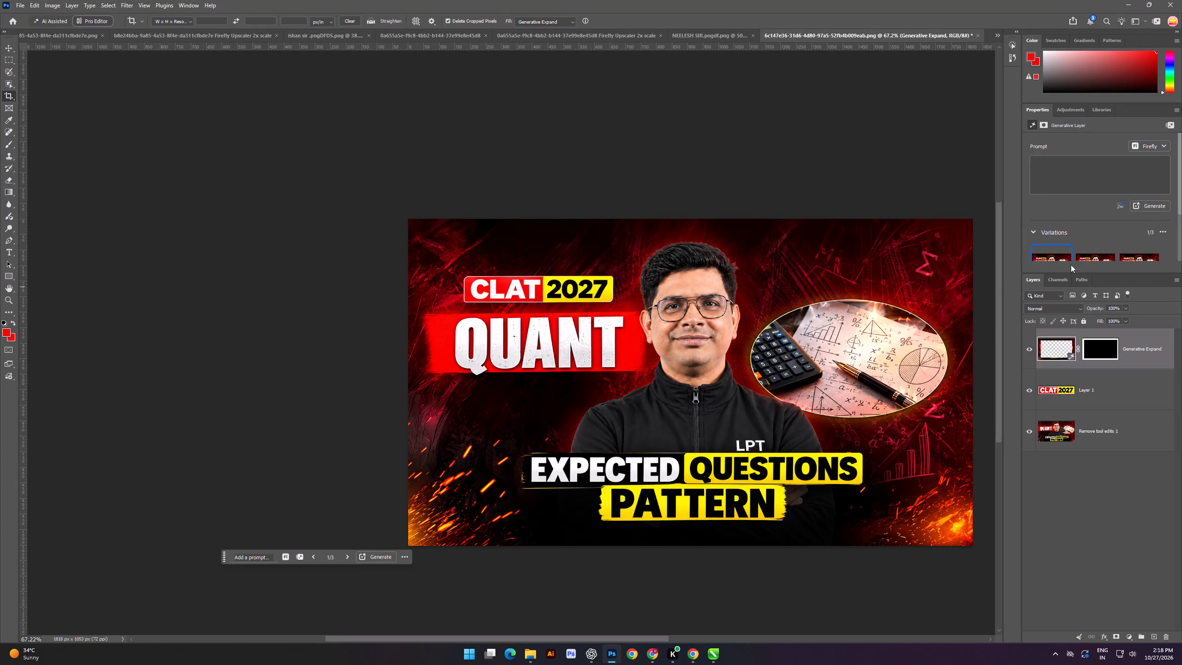
Compare the three Generative Expand variations and return to the first one.
{"action": "left_click", "coordinate": [1092, 258]}
{"action": "left_click", "coordinate": [1134, 260]}
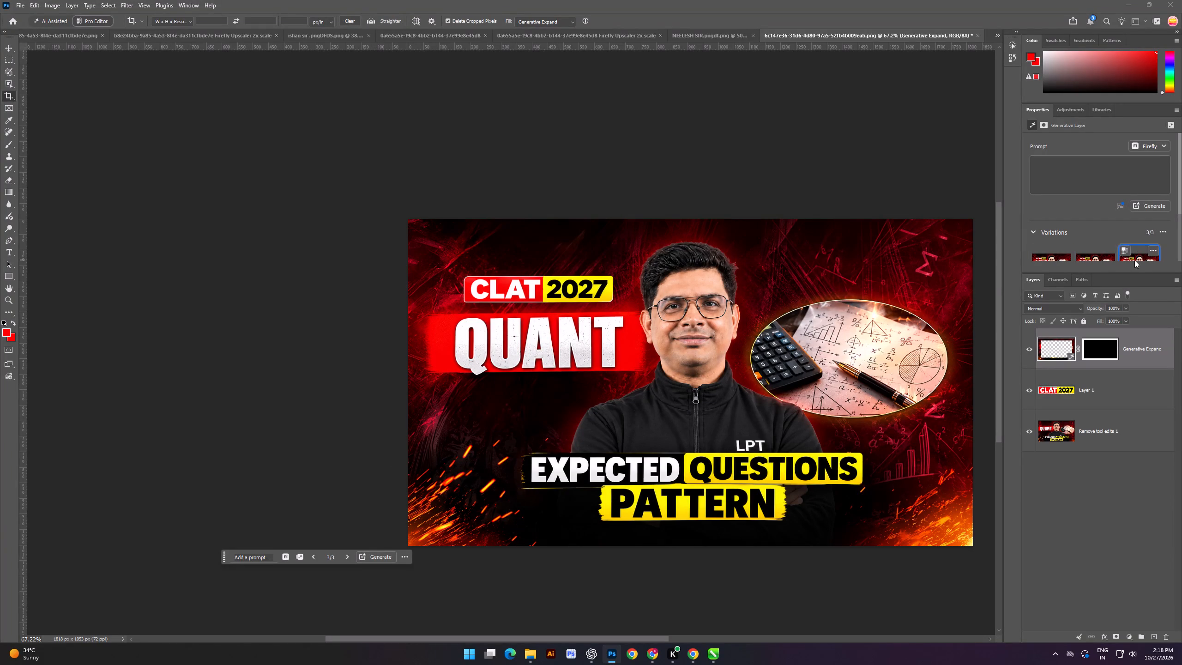
{"action": "left_click", "coordinate": [1045, 262]}
{"action": "left_click", "coordinate": [1045, 257]}
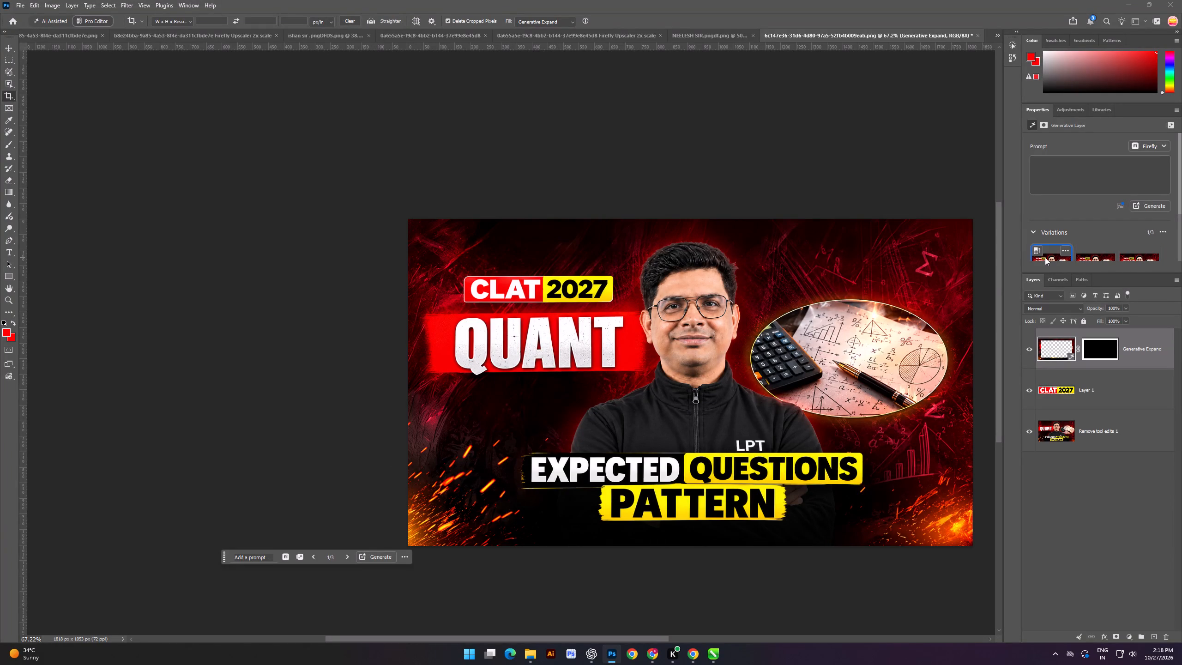
Merge the Generative Expand layer with the Remove tool edits 1 layer.
{"action": "left_click", "coordinate": [1093, 430], "text": "ctrl"}
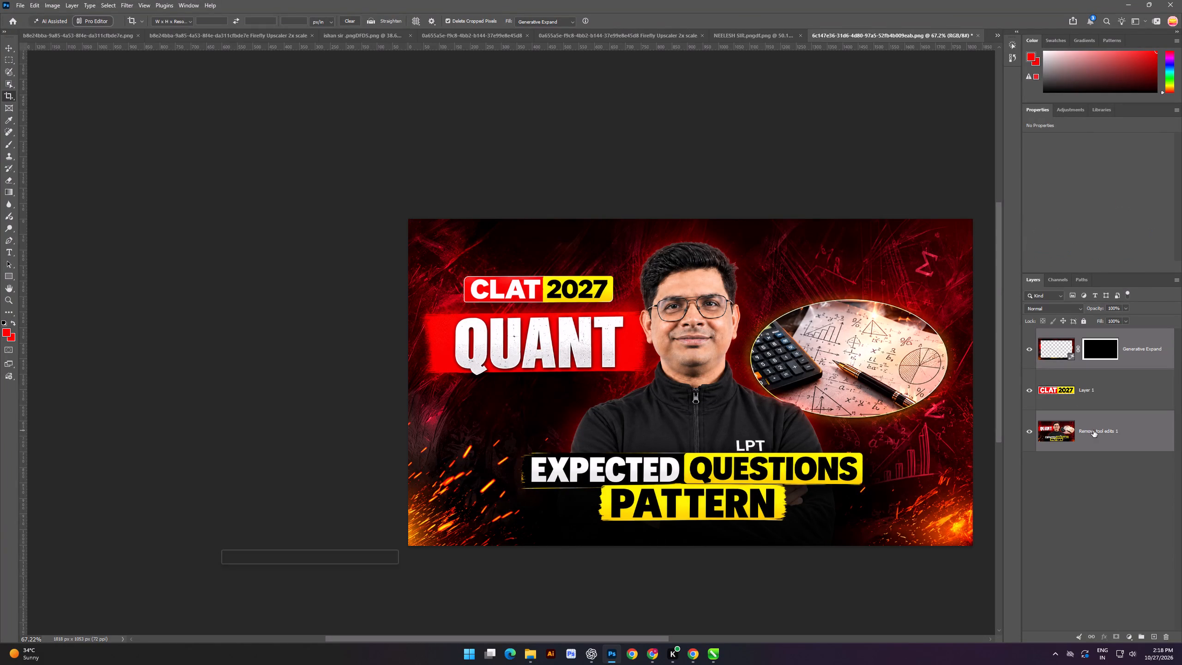
{"action": "key", "text": "ctrl+e"}
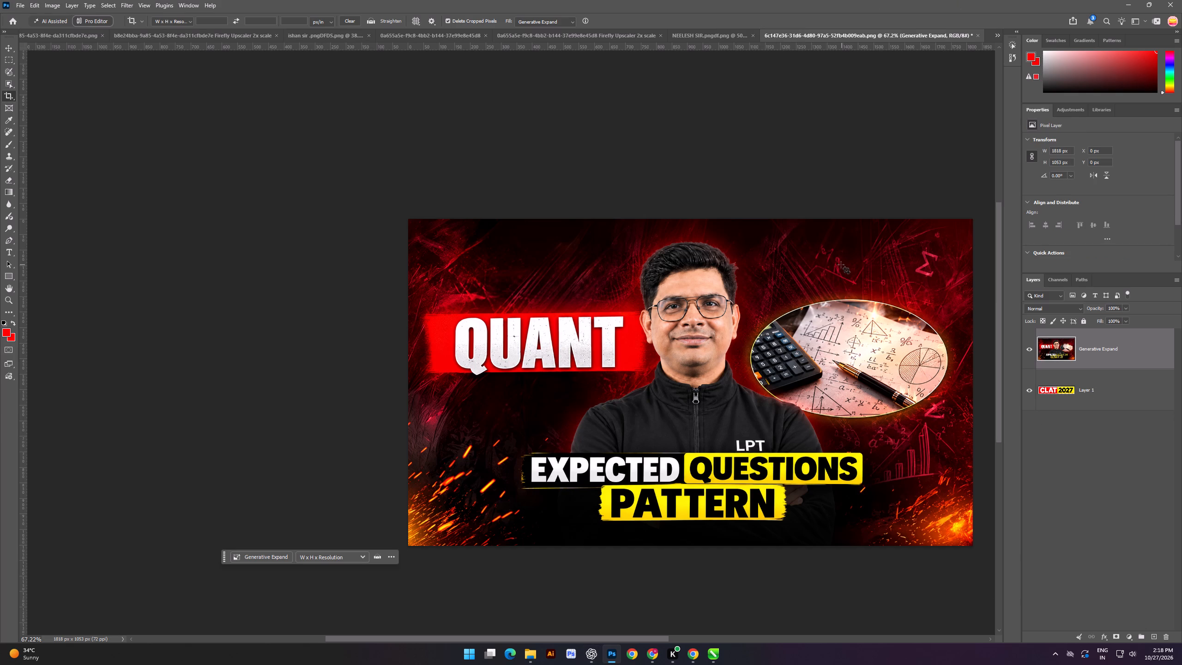
Move the CLAT 2027 label layer (Layer 1) above the merged Generative Expand layer.
{"action": "scroll", "coordinate": [839, 265], "scroll_direction": "down", "scroll_amount": 1}
{"action": "scroll", "coordinate": [839, 265], "scroll_direction": "down", "scroll_amount": 1, "text": "shift"}
{"action": "scroll", "coordinate": [839, 265], "scroll_direction": "up", "scroll_amount": 1, "text": "shift"}
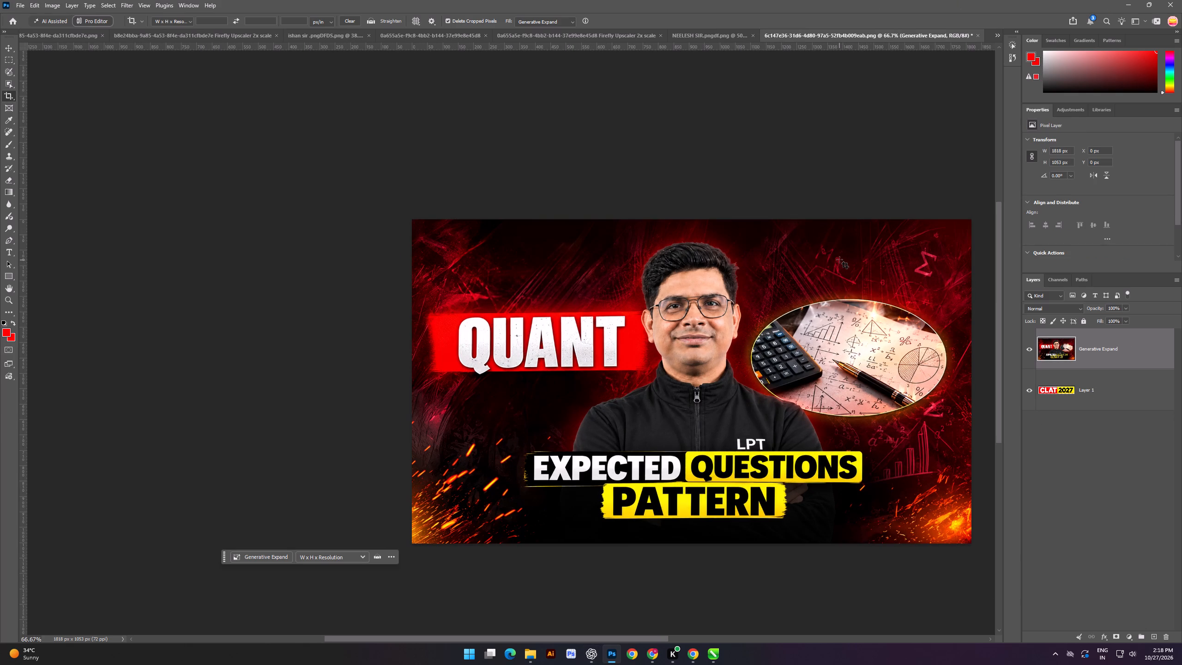
{"action": "left_click", "coordinate": [1113, 394]}
{"action": "left_click_drag", "start_coordinate": [1109, 395], "coordinate": [1105, 345]}
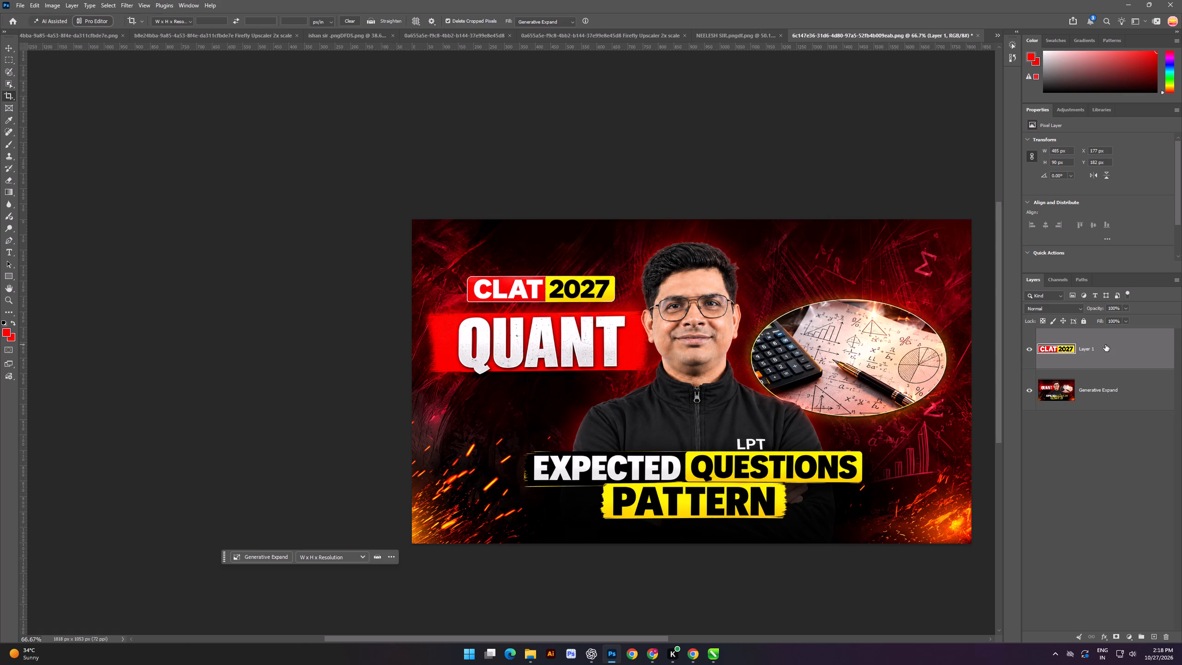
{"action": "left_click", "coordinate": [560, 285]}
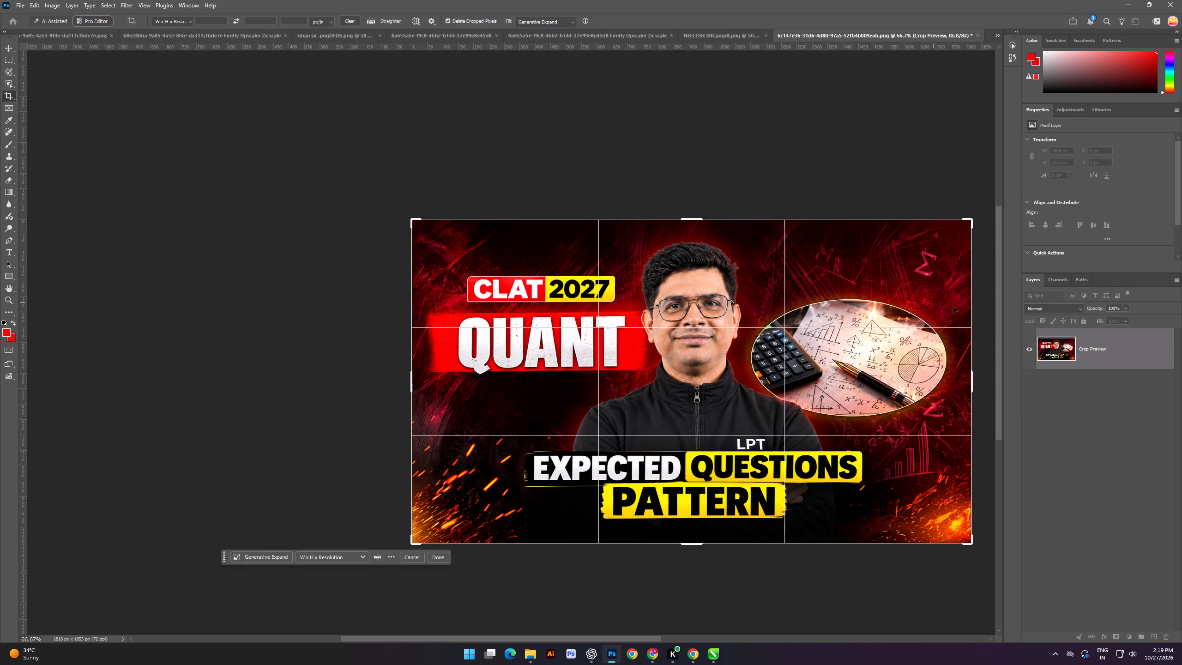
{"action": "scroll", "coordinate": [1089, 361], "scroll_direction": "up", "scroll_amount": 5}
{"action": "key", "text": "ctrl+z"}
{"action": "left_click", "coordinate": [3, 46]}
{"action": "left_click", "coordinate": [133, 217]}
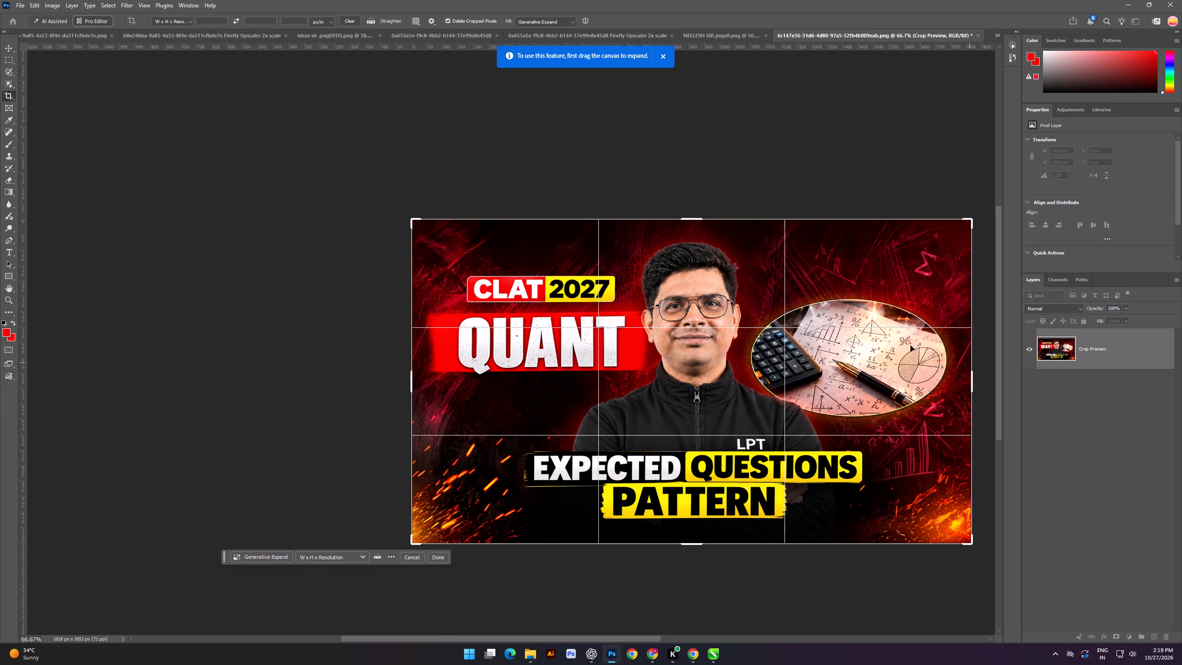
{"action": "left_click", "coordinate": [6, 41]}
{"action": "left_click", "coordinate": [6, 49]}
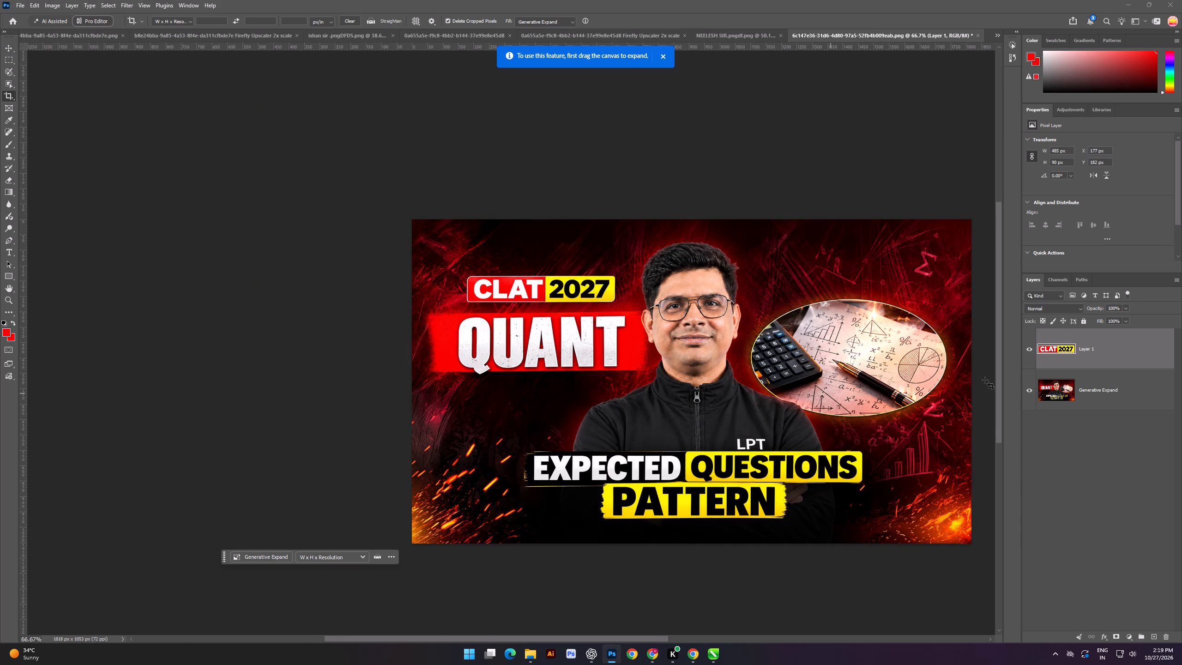
Nudge the CLAT 2027 label slightly left and up so it sits higher above the QUANT heading.
{"action": "key", "text": "ctrl+t"}
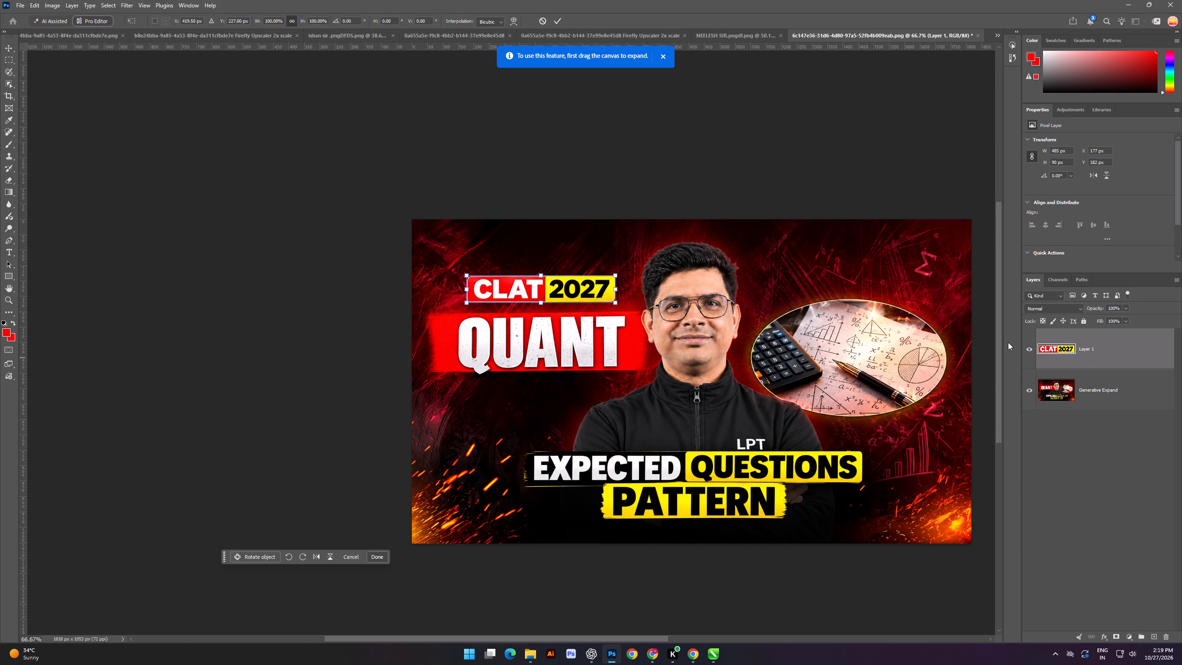
{"action": "key", "text": "Left"}
{"action": "key", "text": "Left"}
{"action": "key", "text": "Left"}
{"action": "key", "text": "Up"}
{"action": "key", "text": "Up"}
{"action": "key", "text": "Up"}
{"action": "key", "text": "Up"}
{"action": "key", "text": "Up"}
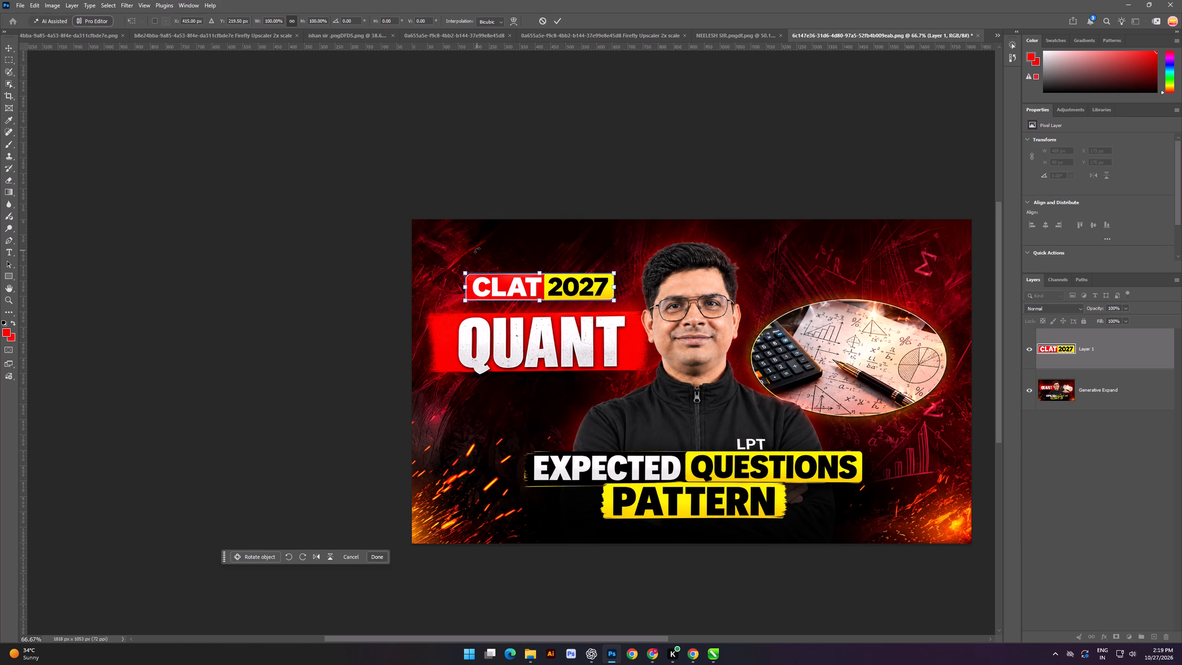
{"action": "key", "text": "Left"}
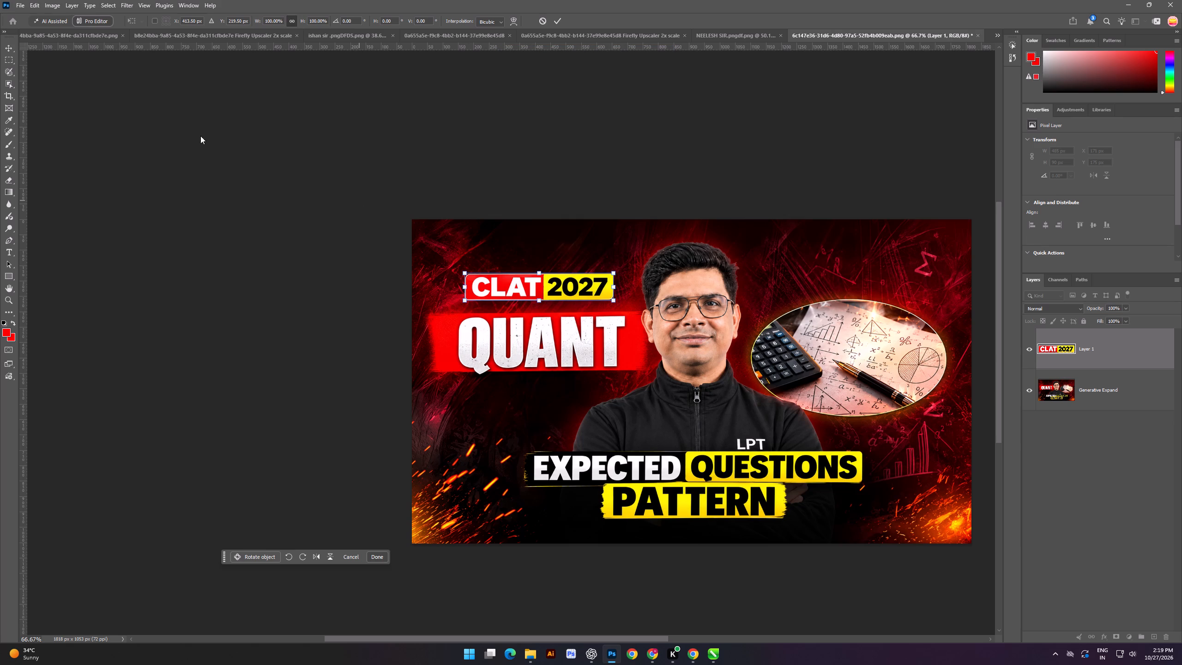
{"action": "left_click", "coordinate": [6, 46]}
{"action": "left_click", "coordinate": [259, 246]}
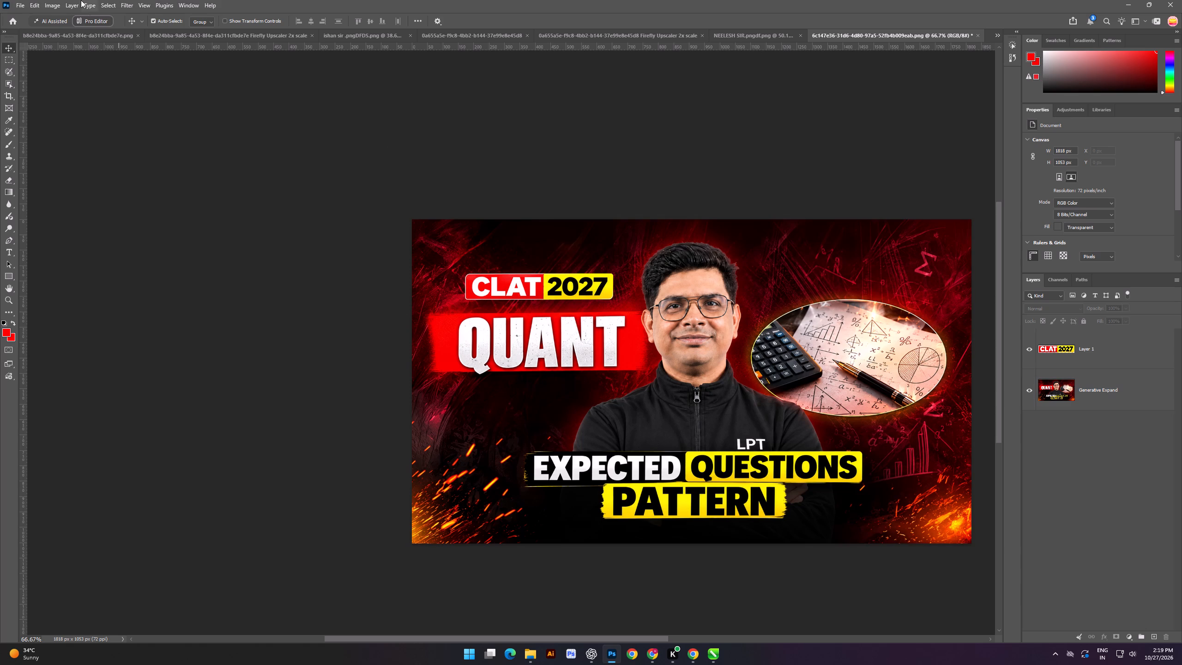
Upscale the thumbnail 2x to 3636 px wide with Generative Upscale, using the Firefly Upscaler model.
{"action": "left_click", "coordinate": [48, 0]}
{"action": "left_click", "coordinate": [111, 86]}
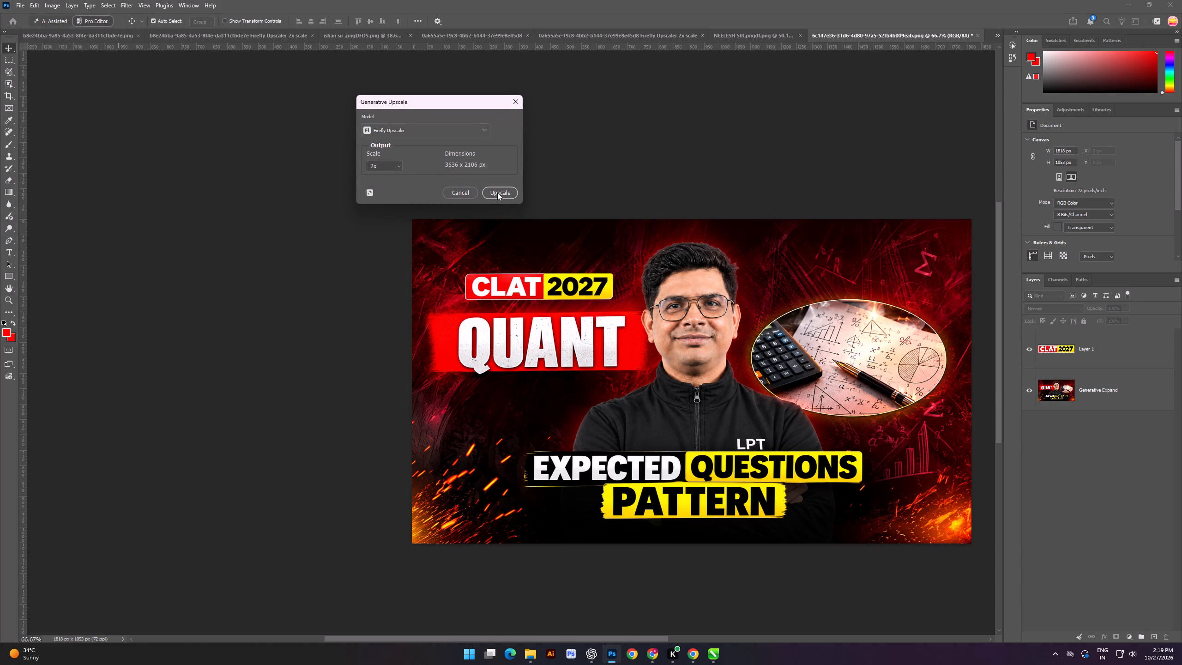
{"action": "left_click", "coordinate": [497, 193]}
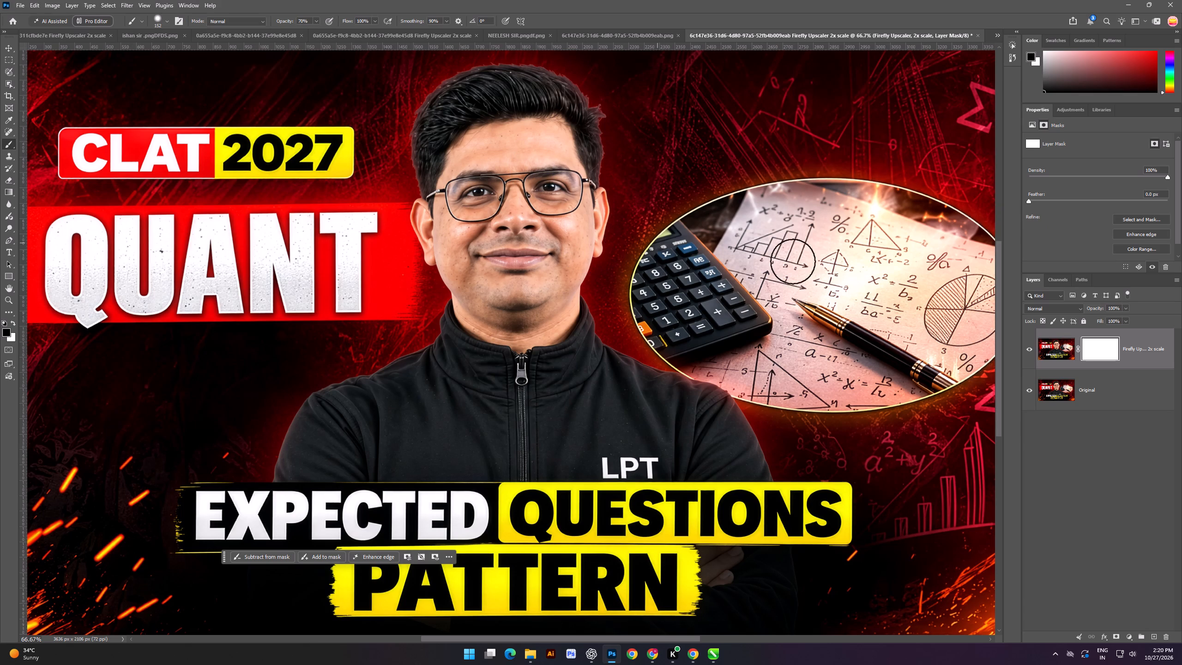
Quick-export the upscaled thumbnail as a PNG into Downloads, adding cxgvdf to the end of its file name.
{"action": "scroll", "coordinate": [962, 342], "scroll_direction": "down", "scroll_amount": 4}
{"action": "scroll", "coordinate": [706, 243], "scroll_direction": "down", "scroll_amount": 5}
{"action": "scroll", "coordinate": [1060, 321], "scroll_direction": "up", "scroll_amount": 2}
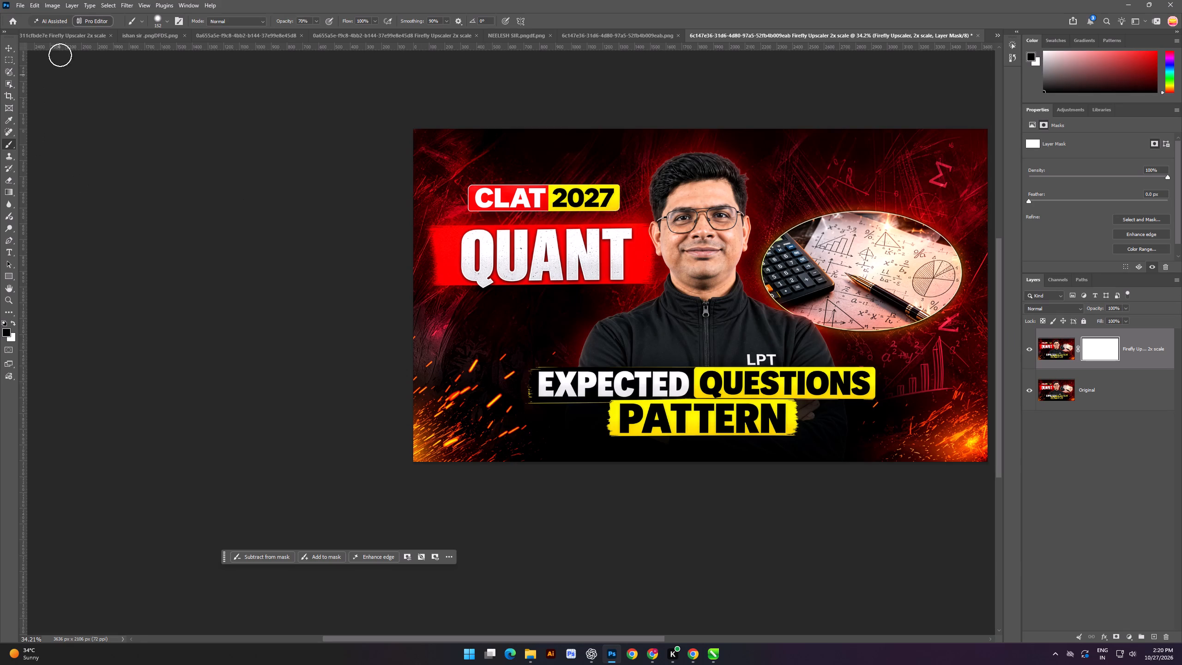
{"action": "left_click", "coordinate": [21, 3]}
{"action": "left_click", "coordinate": [83, 172]}
{"action": "left_click", "coordinate": [85, 166]}
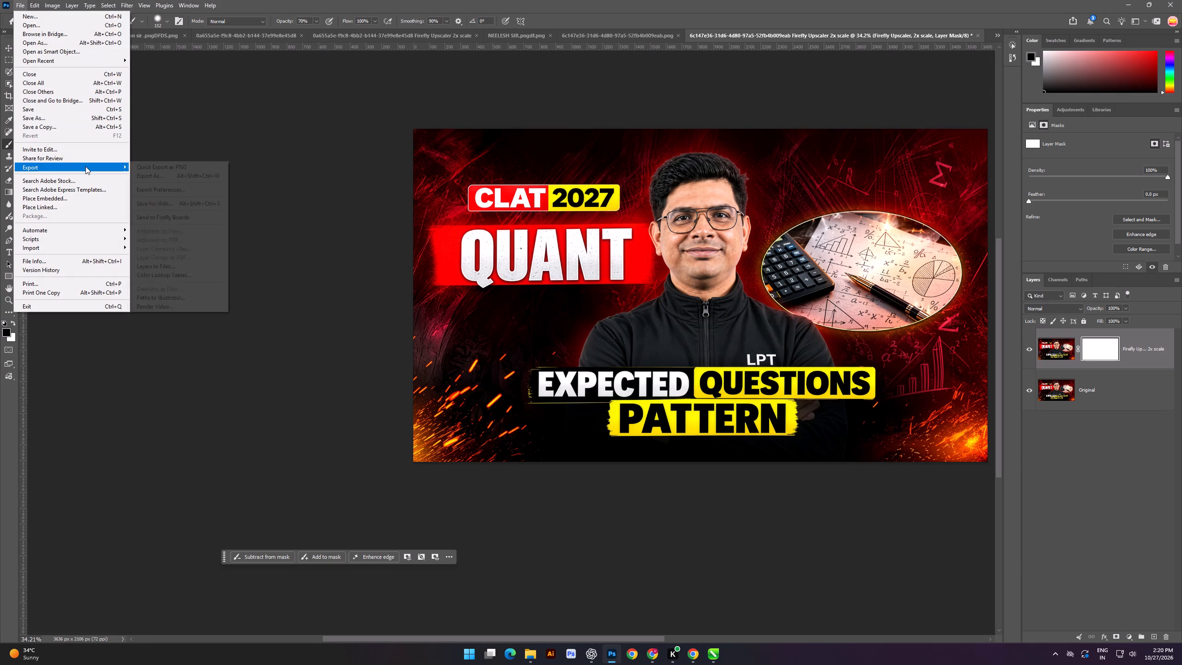
{"action": "left_click", "coordinate": [146, 165]}
{"action": "left_click", "coordinate": [47, 192]}
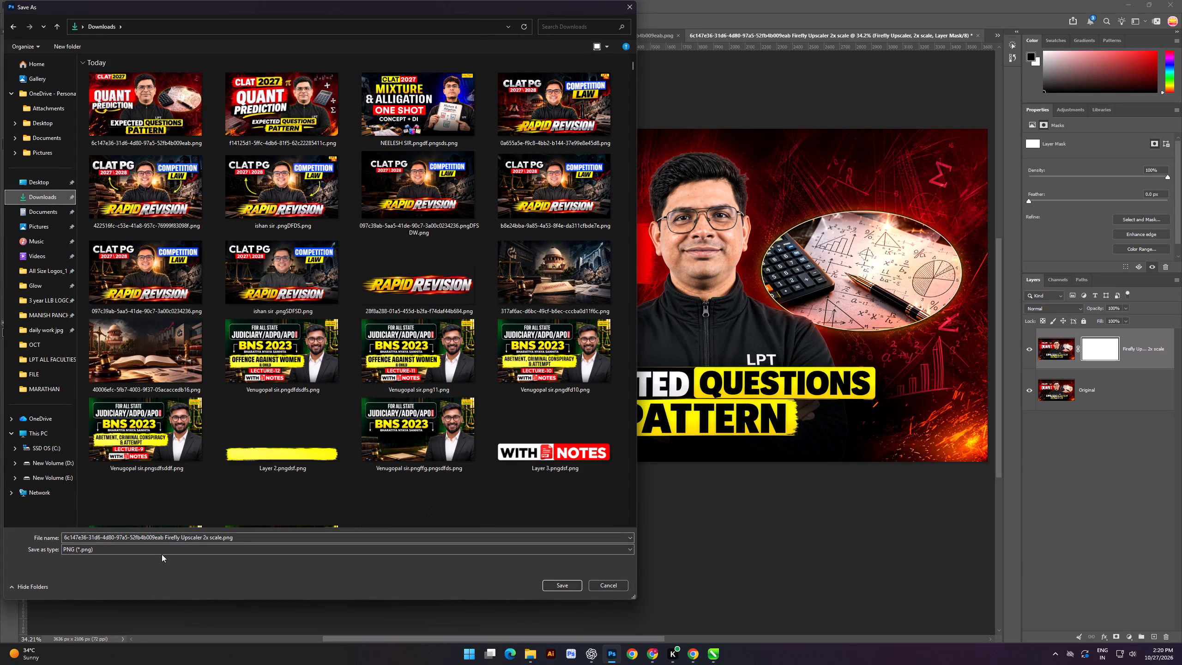
{"action": "left_click", "coordinate": [255, 538]}
{"action": "left_click", "coordinate": [277, 536]}
{"action": "type", "text": "cxgvdf"}
{"action": "key", "text": "Return"}
{"action": "key", "text": "Return"}
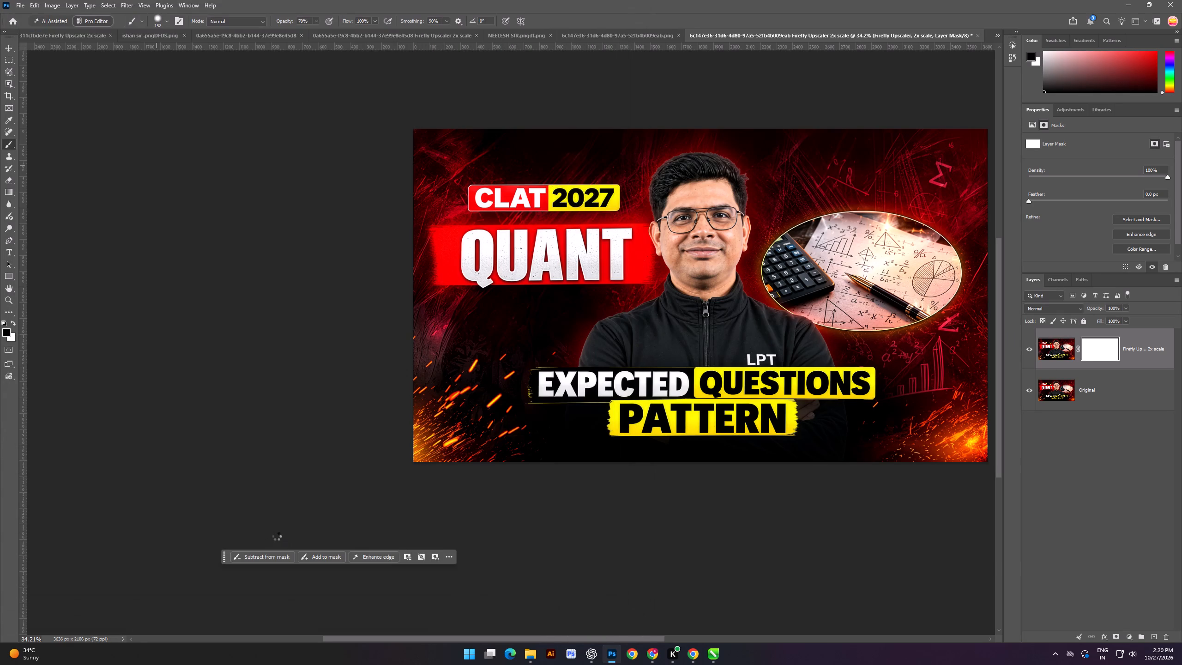
Switch to CorelDRAW with the ishan sir .cdr document and maximize its window.
{"action": "left_click", "coordinate": [646, 661]}
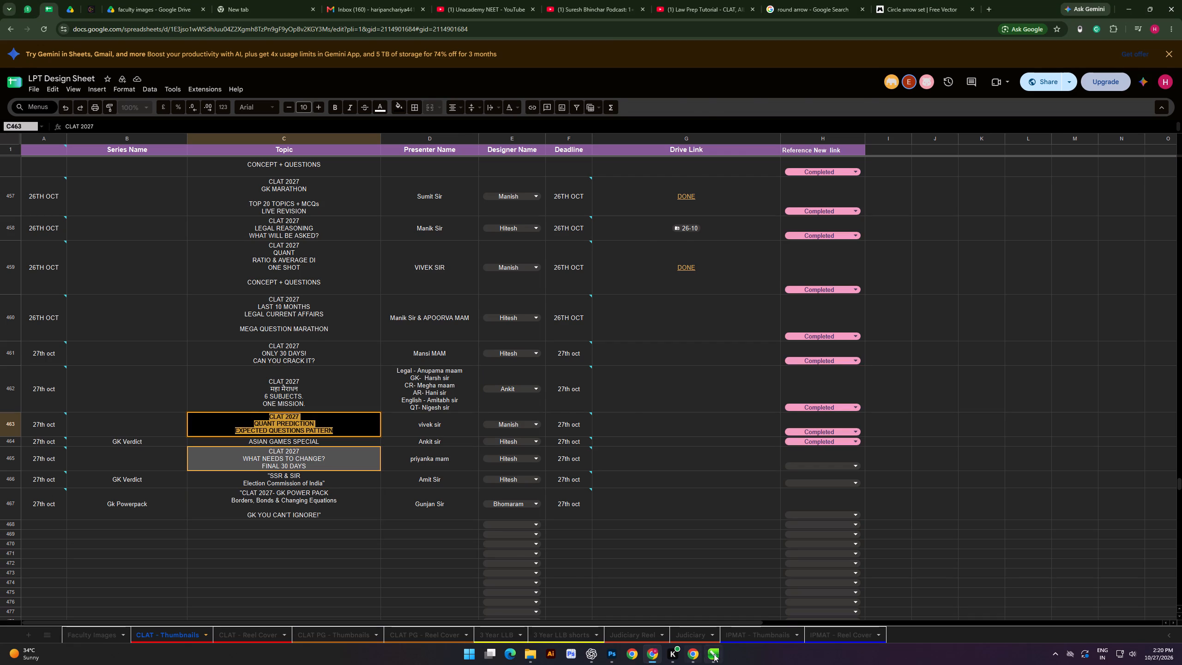
{"action": "left_click", "coordinate": [719, 654]}
{"action": "scroll", "coordinate": [467, 332], "scroll_direction": "down", "scroll_amount": 3}
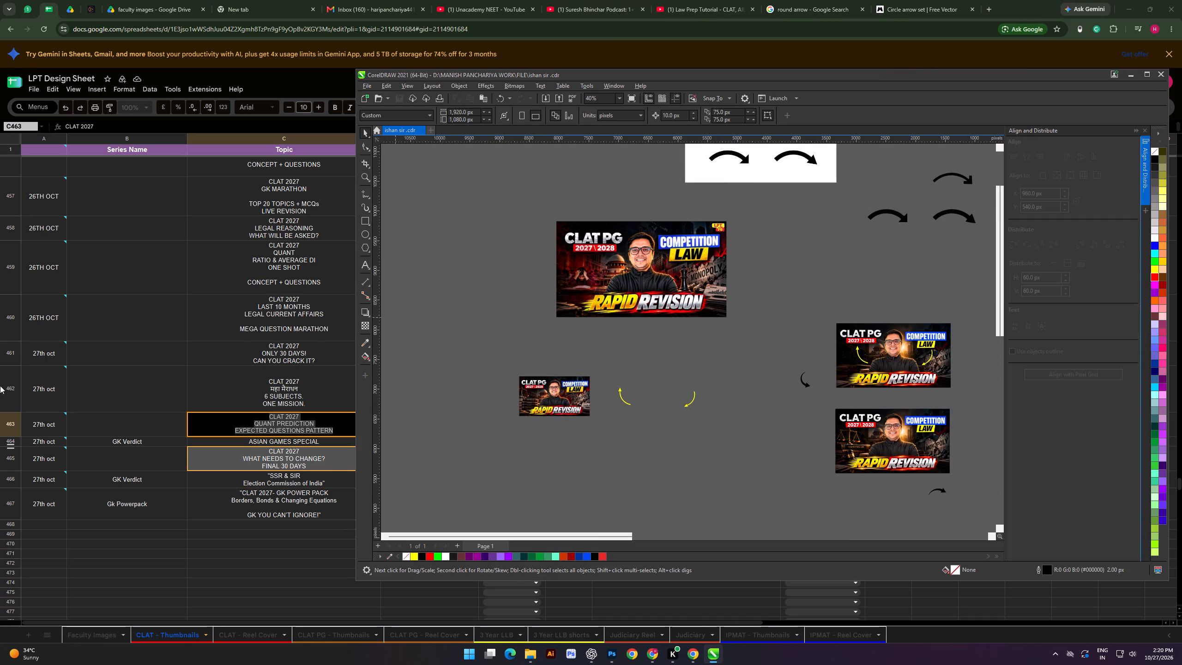
{"action": "left_click", "coordinate": [1152, 73]}
Copy the large CLAT PG Competition Law Rapid Revision thumbnail to the empty canvas area below it.
{"action": "scroll", "coordinate": [450, 133], "scroll_direction": "down", "scroll_amount": 8}
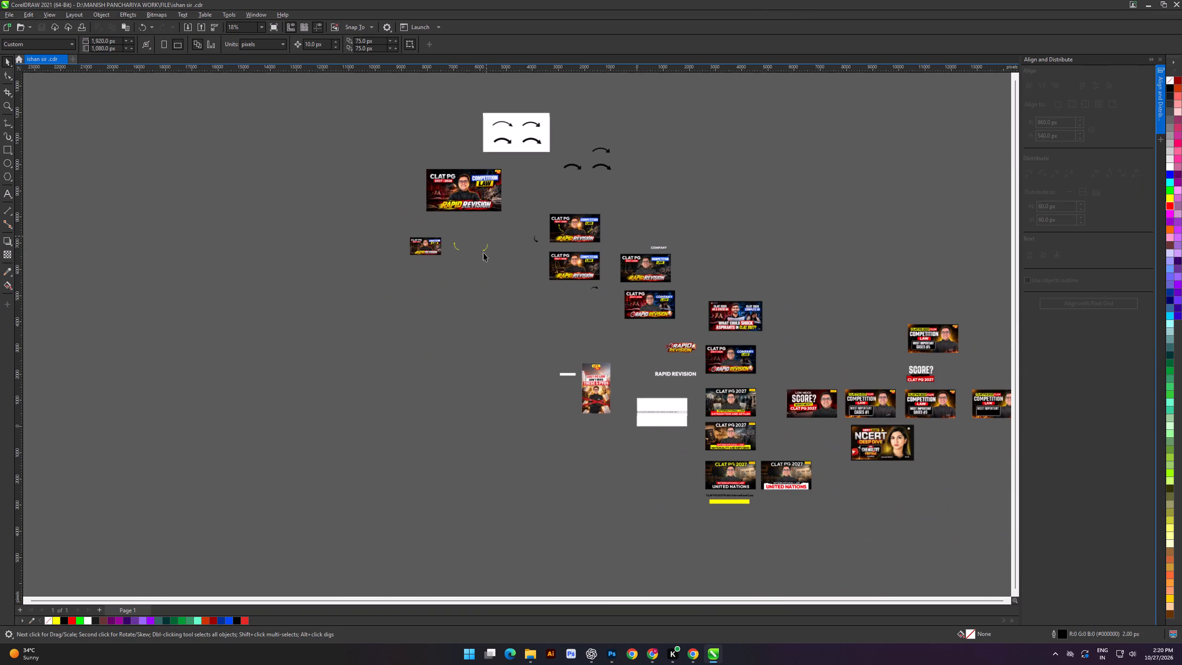
{"action": "scroll", "coordinate": [397, 324], "scroll_direction": "up", "scroll_amount": 10, "text": "shift"}
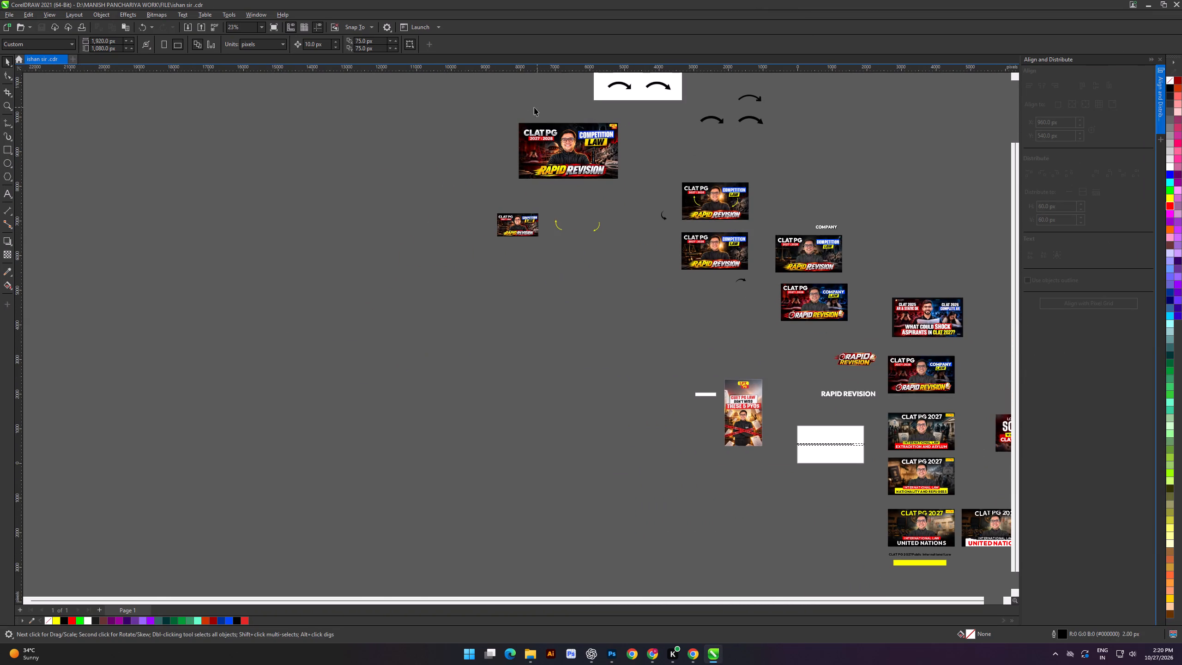
{"action": "left_click_drag", "start_coordinate": [495, 103], "coordinate": [628, 186]}
{"action": "right_click_drag", "start_coordinate": [568, 137], "coordinate": [545, 300]}
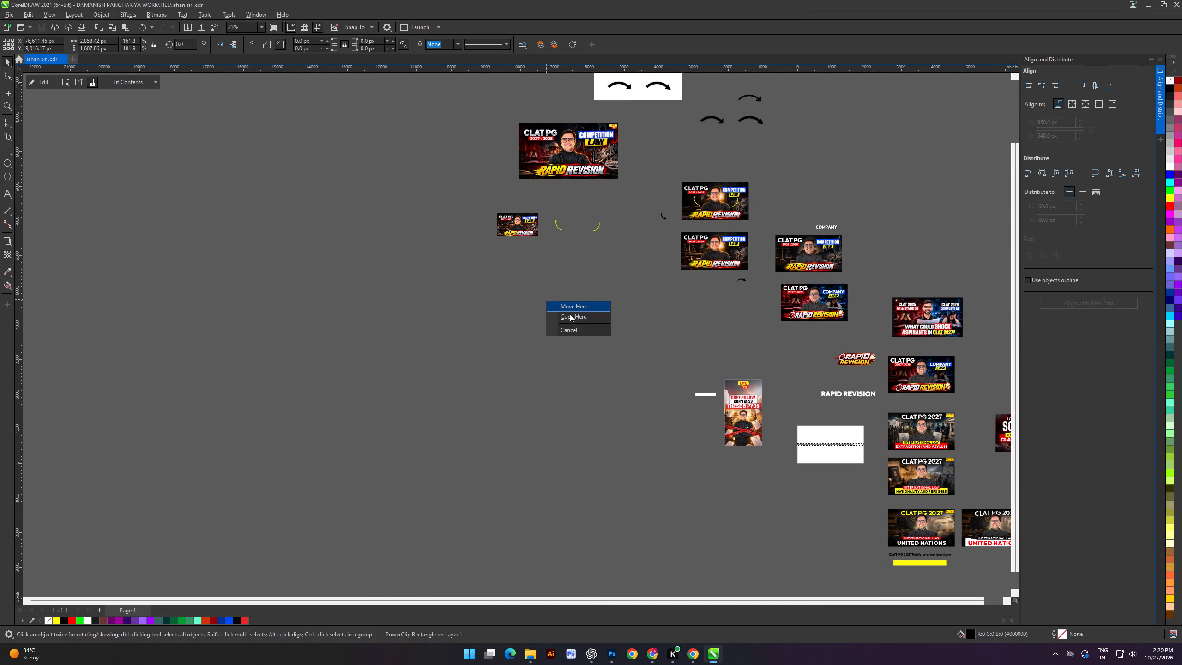
{"action": "left_click", "coordinate": [572, 314]}
{"action": "left_click", "coordinate": [562, 398]}
Empty the copied thumbnail's PowerClip frame by moving its overlays and Rapid Revision image outside it, and finish editing.
{"action": "scroll", "coordinate": [555, 376], "scroll_direction": "up", "scroll_amount": 5}
{"action": "double_click", "coordinate": [551, 300]}
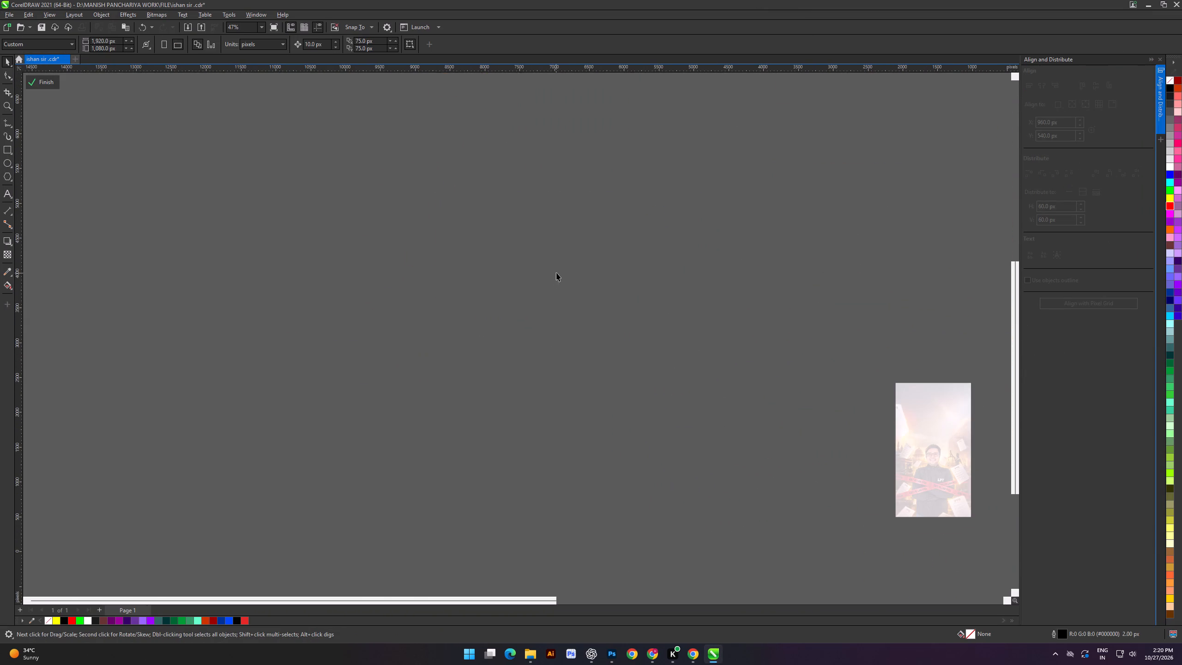
{"action": "left_click_drag", "start_coordinate": [568, 251], "coordinate": [179, 351]}
{"action": "left_click_drag", "start_coordinate": [609, 249], "coordinate": [275, 267]}
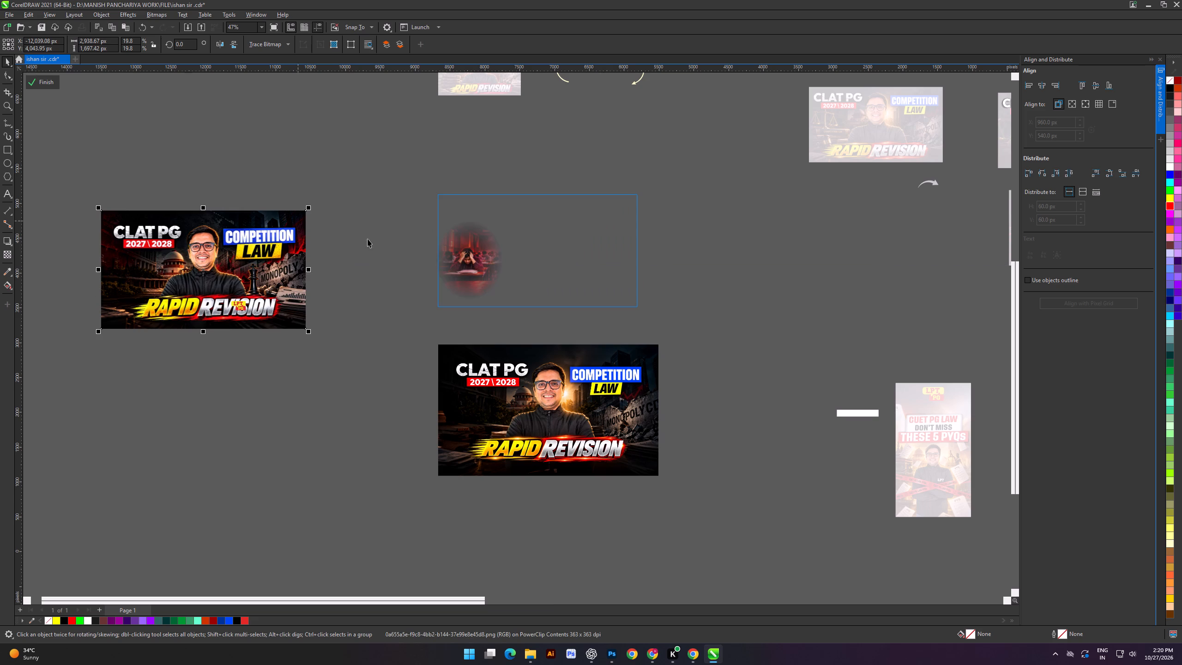
{"action": "left_click_drag", "start_coordinate": [457, 255], "coordinate": [258, 328]}
{"action": "left_click", "coordinate": [43, 78]}
{"action": "left_click", "coordinate": [366, 157]}
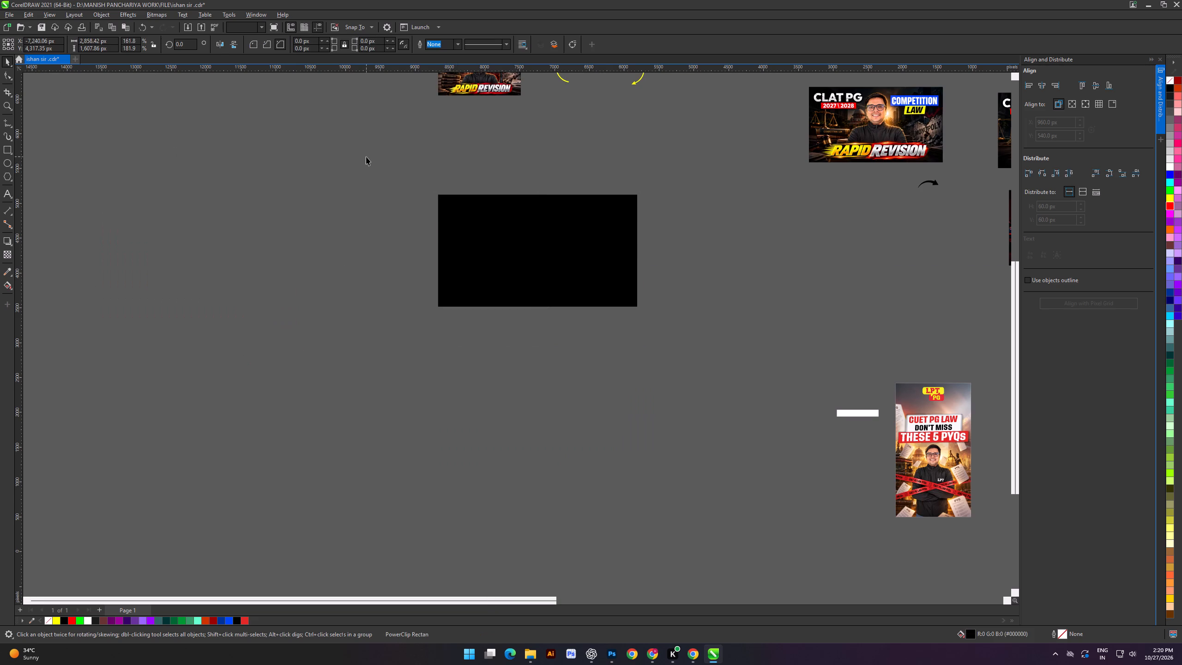
Import the upscaled CLAT 2027 Quant PNG from Downloads and place it beside the black frame, about 3221 × 1866 px.
{"action": "key", "text": "ctrl+i"}
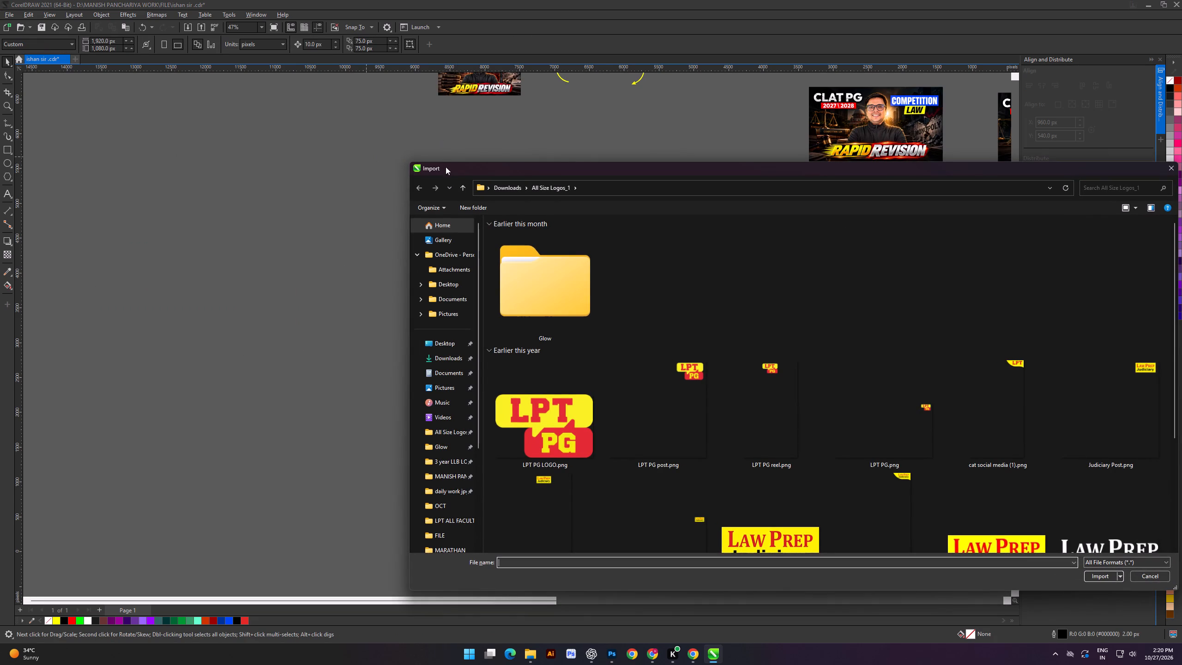
{"action": "left_click", "coordinate": [448, 351]}
{"action": "left_click", "coordinate": [450, 371]}
{"action": "left_click", "coordinate": [451, 348]}
{"action": "left_click", "coordinate": [451, 354]}
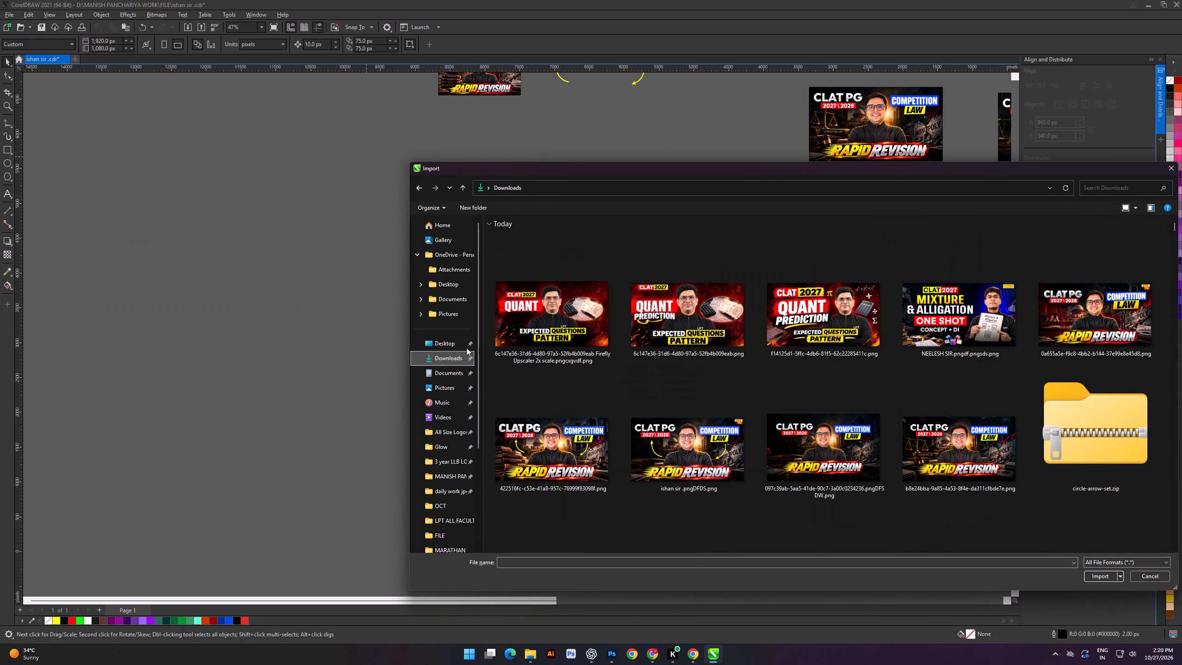
{"action": "double_click", "coordinate": [528, 309]}
{"action": "left_click_drag", "start_coordinate": [184, 318], "coordinate": [408, 470]}
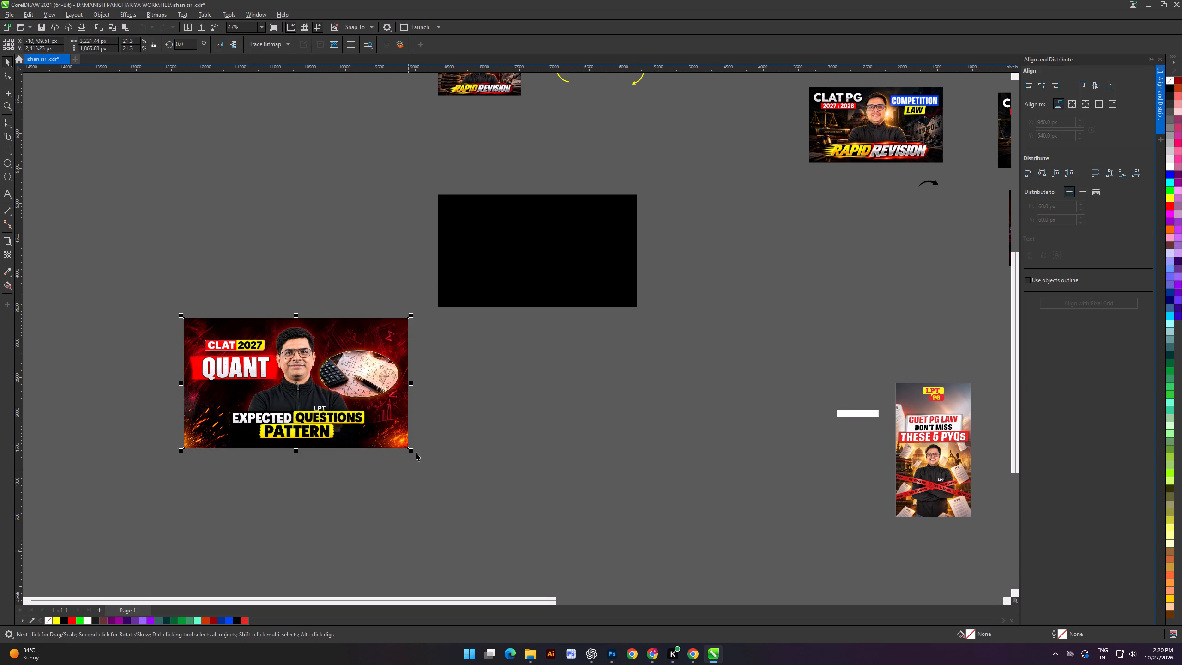
Place the imported Quant image inside the black PowerClip frame and open the frame's contents for editing.
{"action": "key", "text": "d"}
{"action": "triple_click", "coordinate": [563, 263]}
Scale the Quant image inside the PowerClip frame down to about 2956 × 1712 px.
{"action": "scroll", "coordinate": [547, 273], "scroll_direction": "up", "scroll_amount": 4}
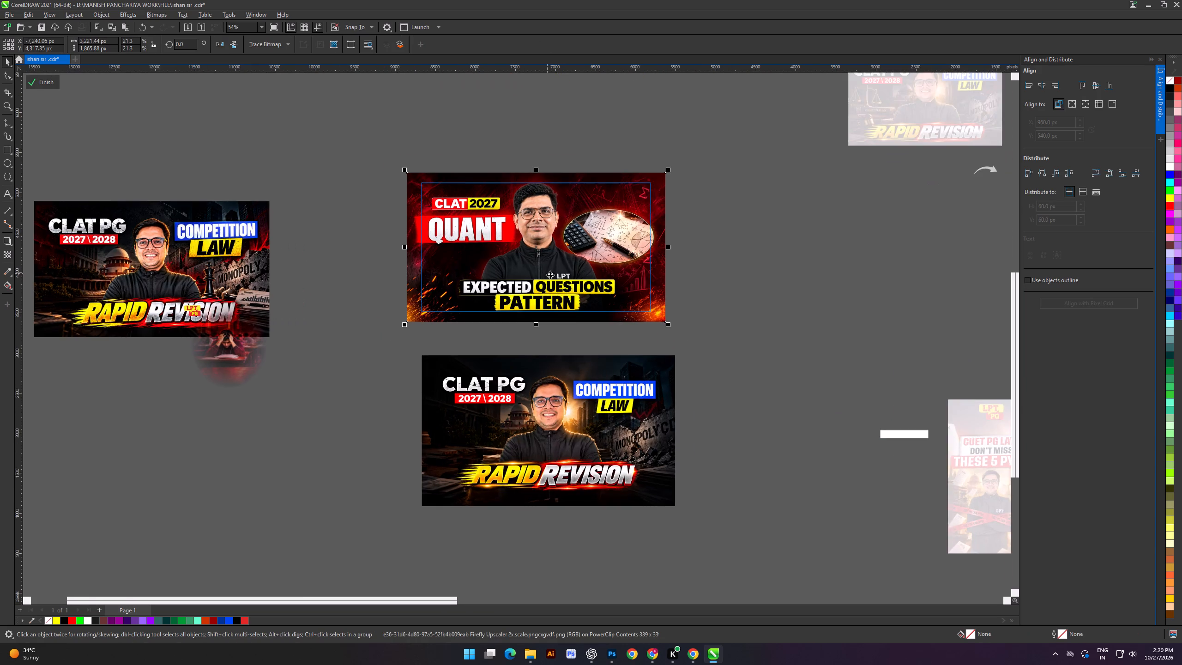
{"action": "scroll", "coordinate": [550, 275], "scroll_direction": "up", "scroll_amount": 2}
{"action": "left_click_drag", "start_coordinate": [729, 349], "coordinate": [716, 351], "text": "shift"}
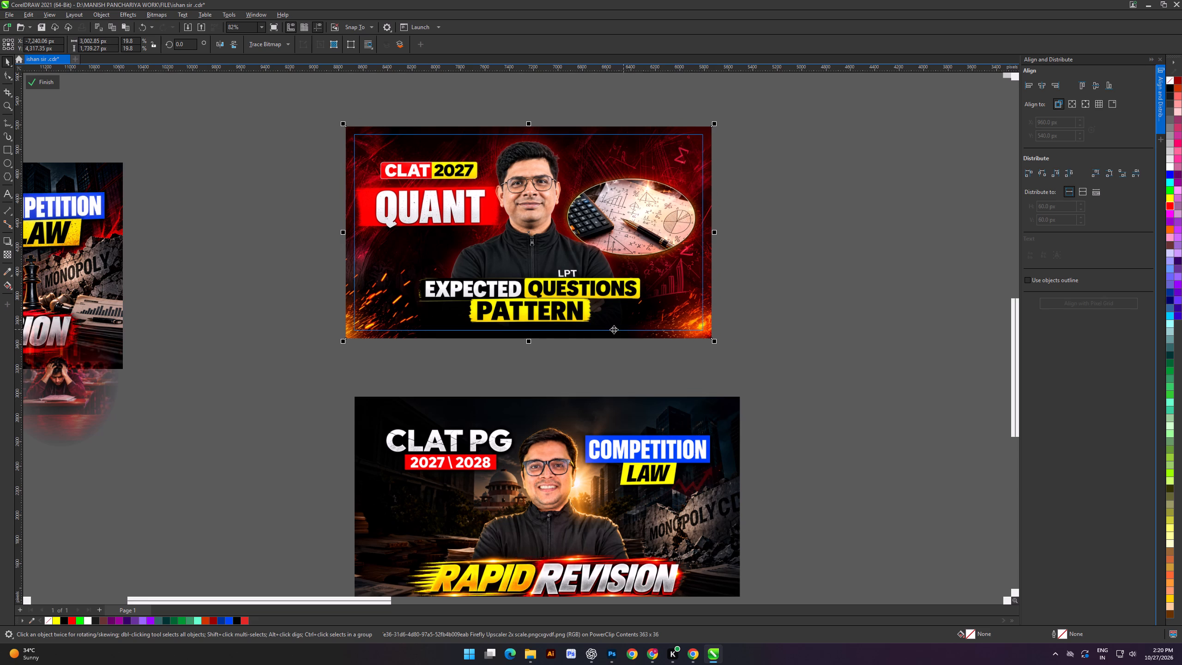
{"action": "scroll", "coordinate": [551, 266], "scroll_direction": "up", "scroll_amount": 4, "text": "alt"}
{"action": "scroll", "coordinate": [524, 260], "scroll_direction": "up", "scroll_amount": 2}
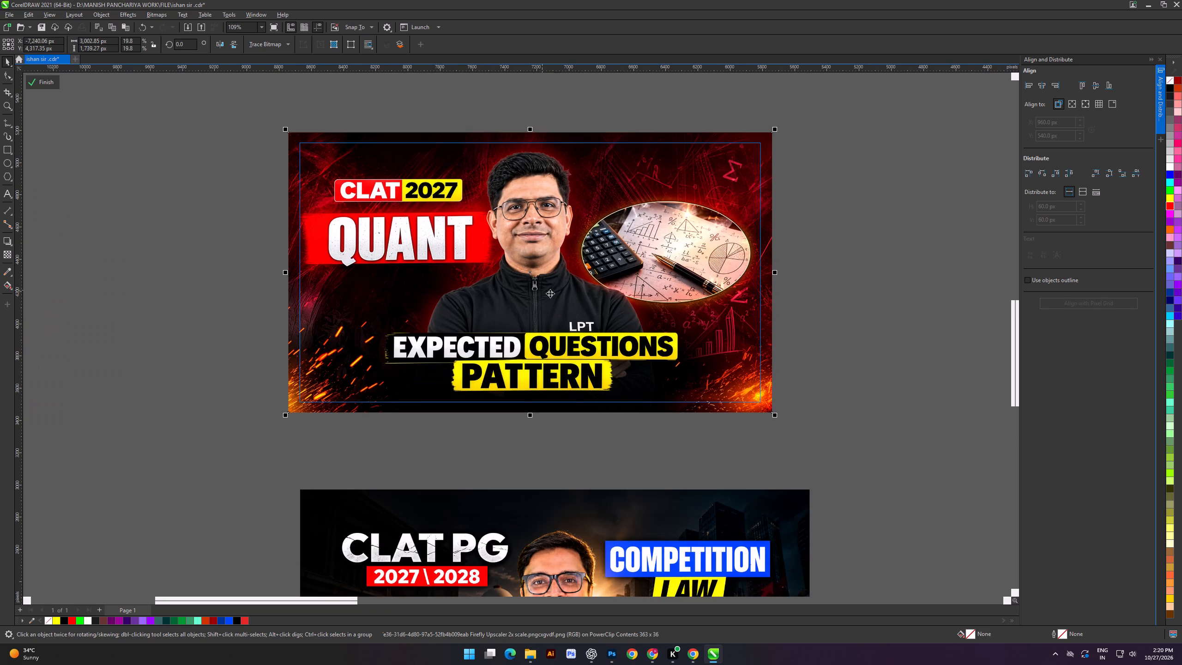
{"action": "left_click", "coordinate": [775, 415], "text": "shift"}
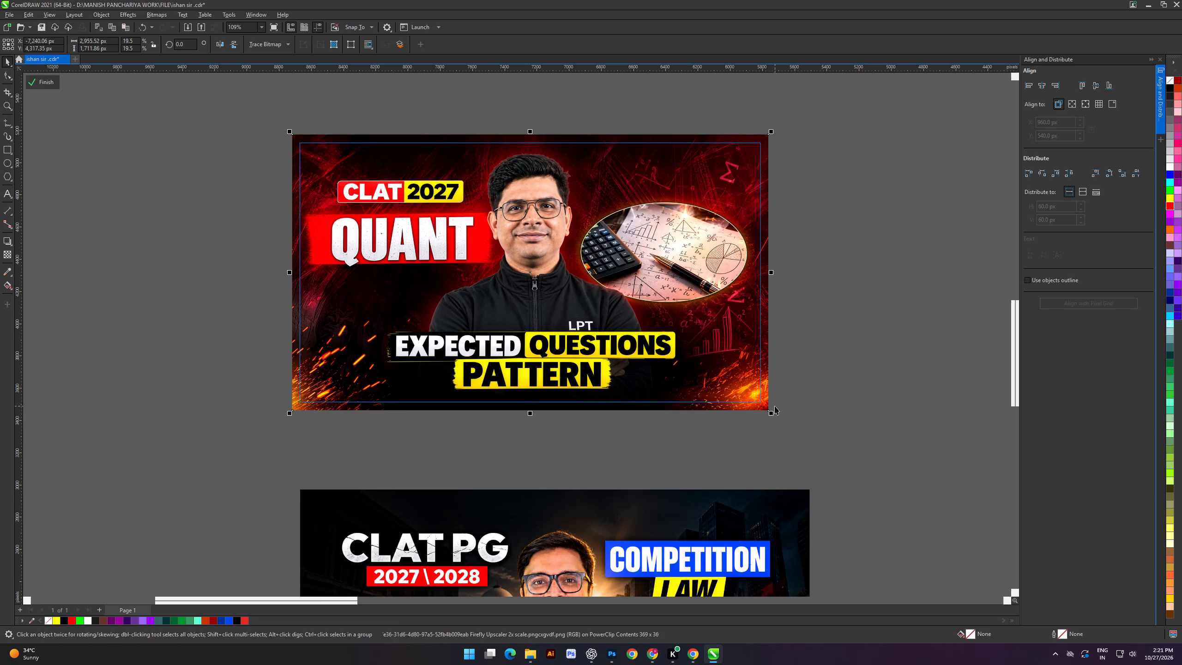
Nudge the Quant image down about 40 px within its frame and finish editing the PowerClip.
{"action": "key", "text": "Down"}
{"action": "key", "text": "Down"}
{"action": "key", "text": "Down"}
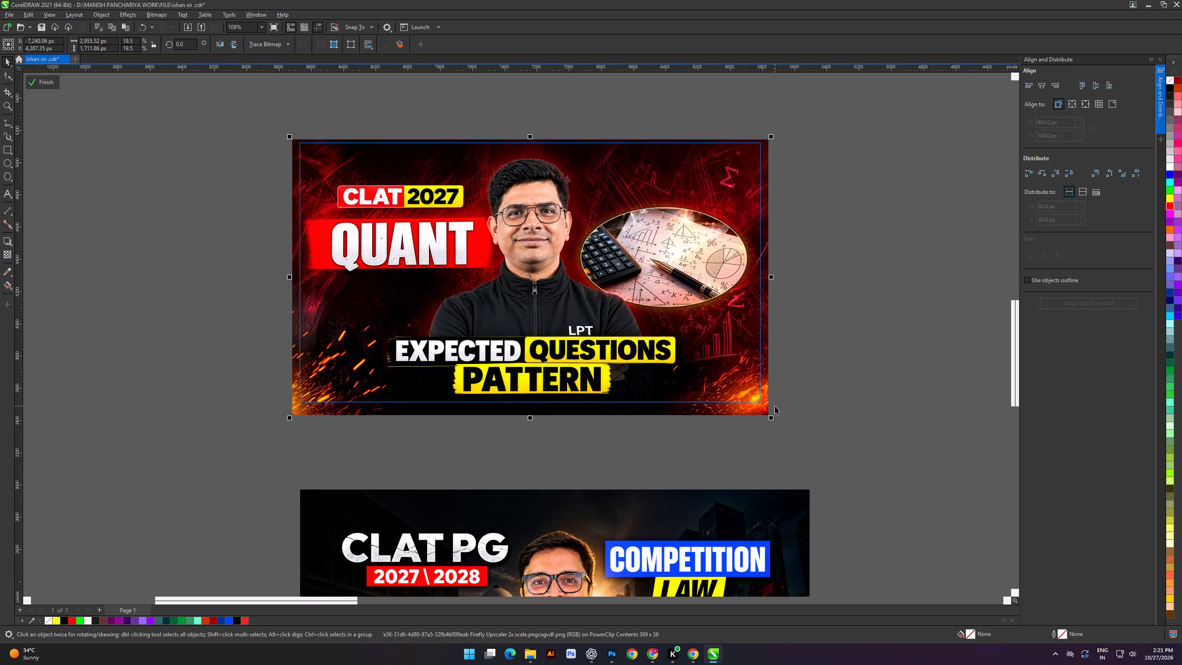
{"action": "key", "text": "Down"}
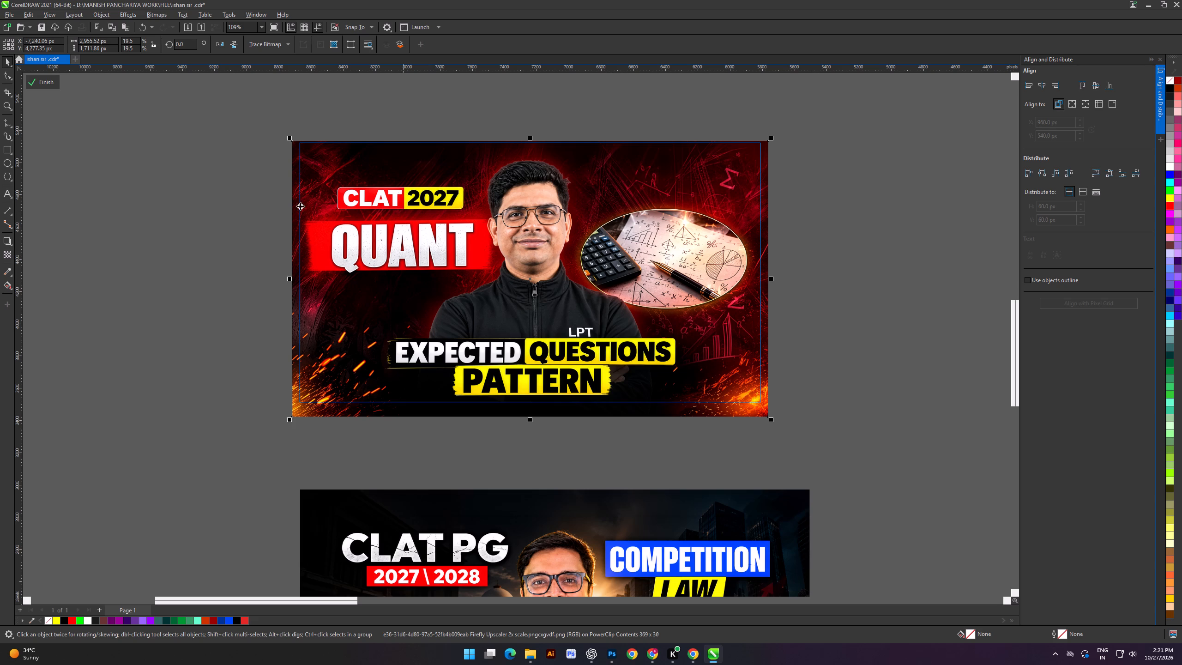
{"action": "left_click", "coordinate": [199, 301]}
{"action": "scroll", "coordinate": [459, 252], "scroll_direction": "down", "scroll_amount": 1}
{"action": "left_click", "coordinate": [506, 238]}
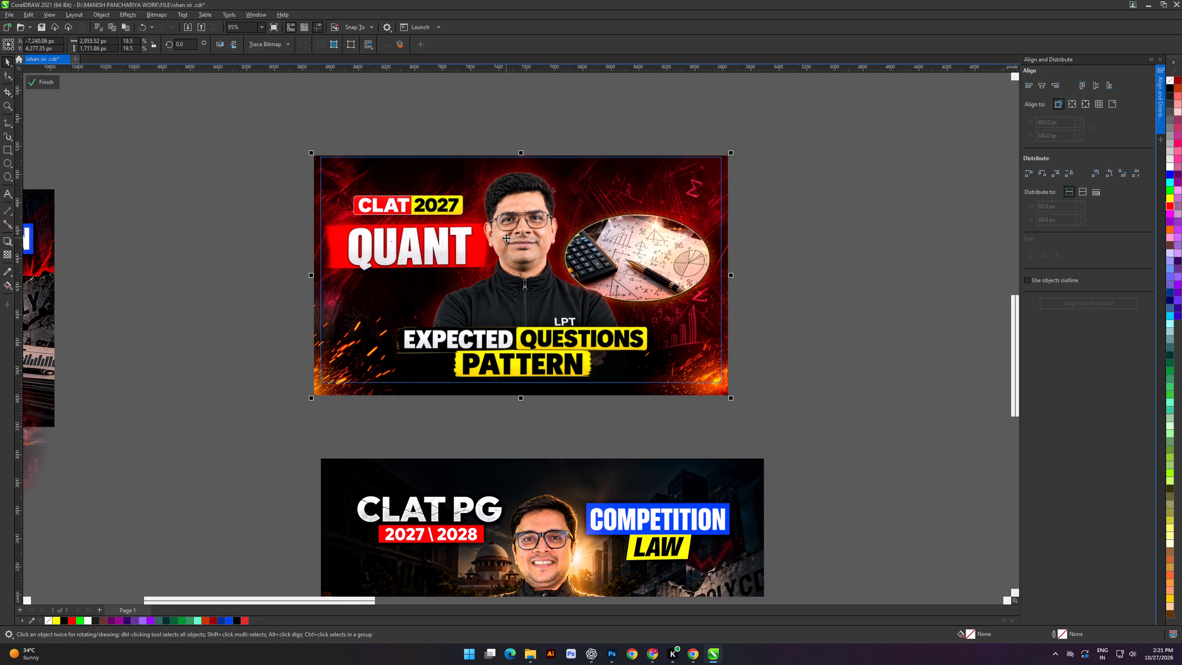
{"action": "left_click", "coordinate": [46, 88]}
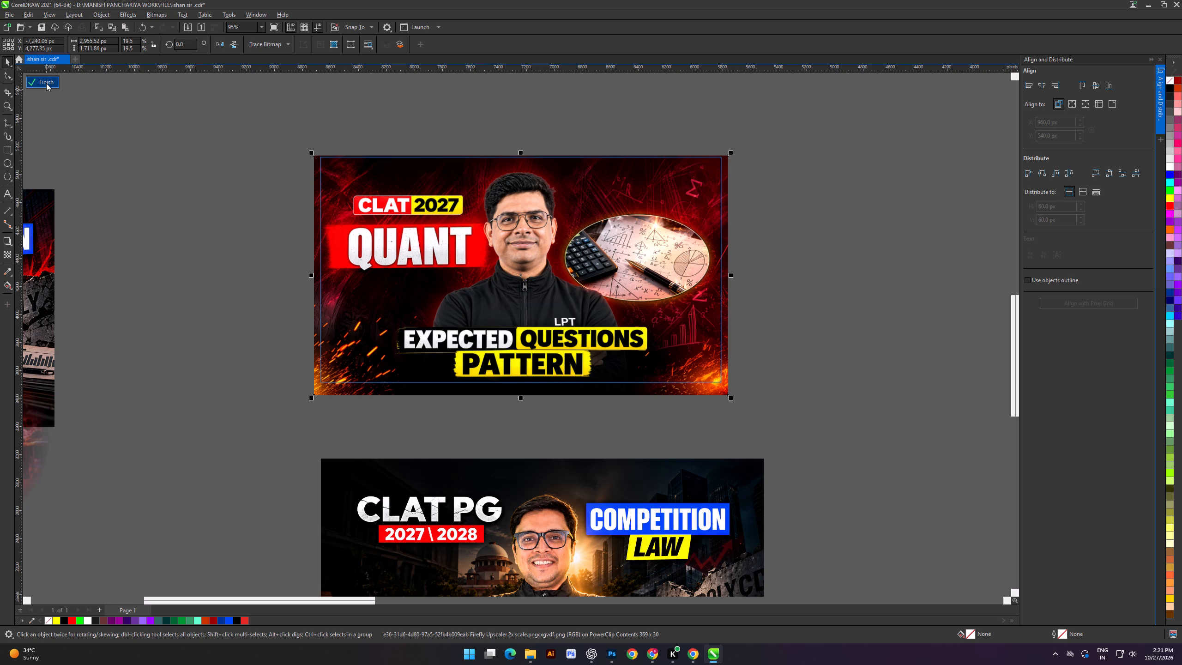
{"action": "left_click", "coordinate": [54, 86]}
{"action": "left_click", "coordinate": [163, 211]}
{"action": "scroll", "coordinate": [340, 257], "scroll_direction": "up", "scroll_amount": 3, "text": "shift"}
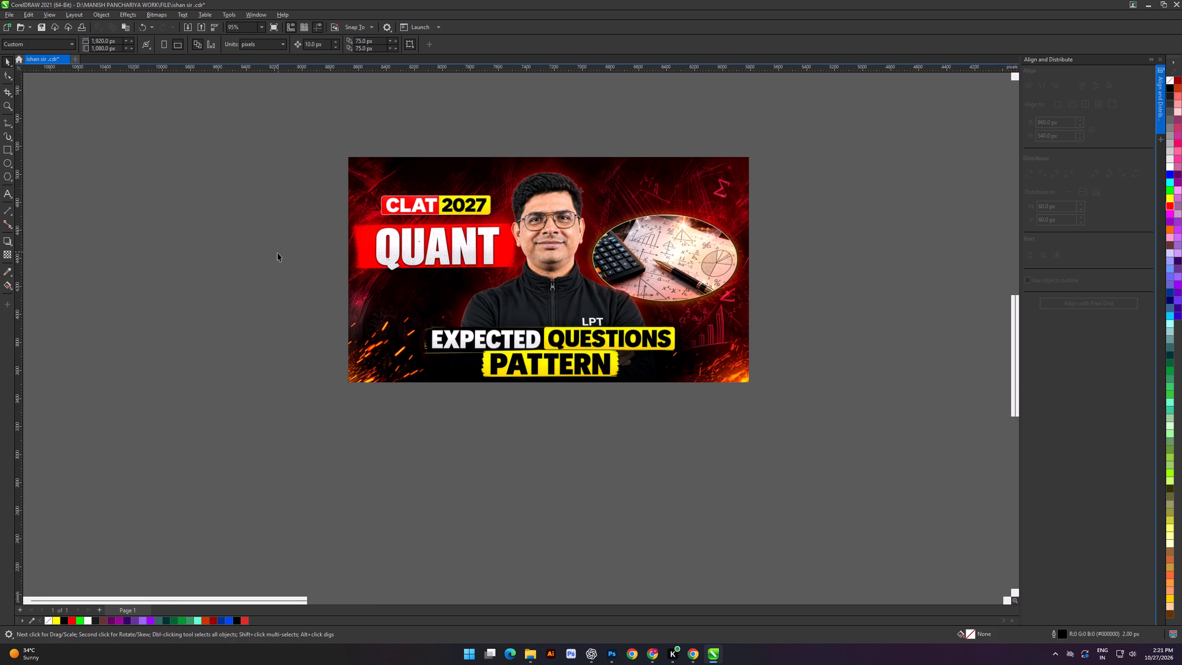
Add a text object below the Quant thumbnail containing the copied CLAT 2027, QUANT PREDICTION, EXPECTED QUESTIONS PATTERN wording from clipboard history.
{"action": "left_click", "coordinate": [277, 253]}
{"action": "scroll", "coordinate": [289, 266], "scroll_direction": "up", "scroll_amount": 2}
{"action": "scroll", "coordinate": [348, 278], "scroll_direction": "down", "scroll_amount": 4}
{"action": "scroll", "coordinate": [549, 306], "scroll_direction": "down", "scroll_amount": 2}
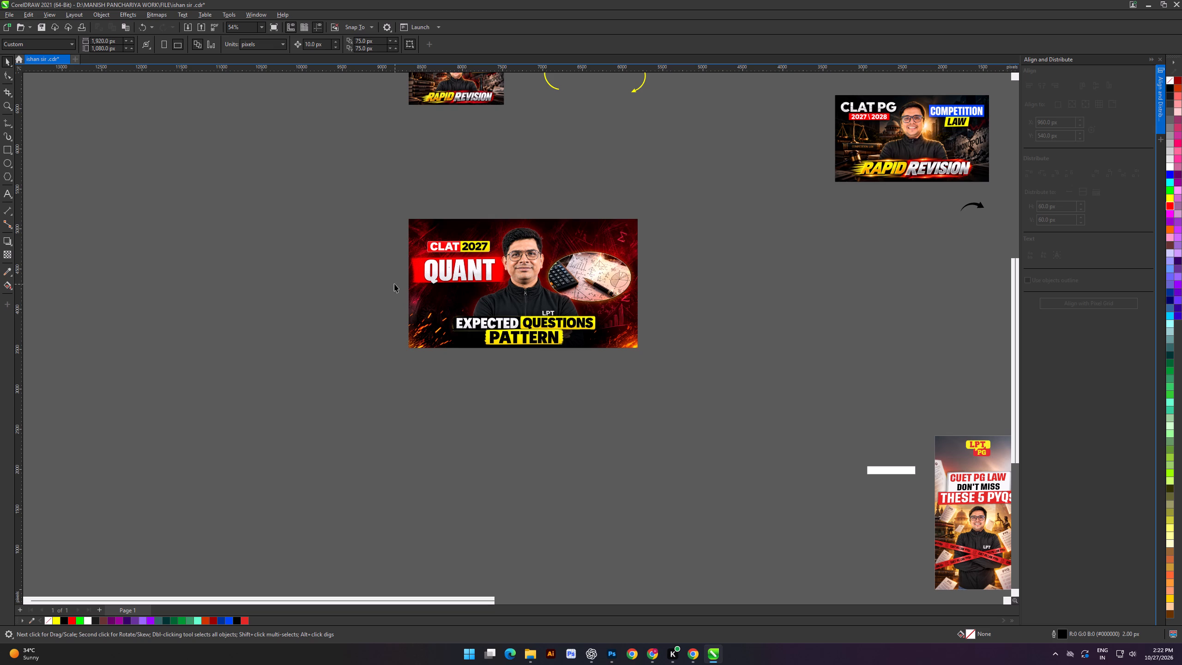
{"action": "left_click", "coordinate": [12, 194]}
{"action": "left_click", "coordinate": [455, 371]}
{"action": "type", "text": "dasd"}
{"action": "key", "text": "ctrl+a"}
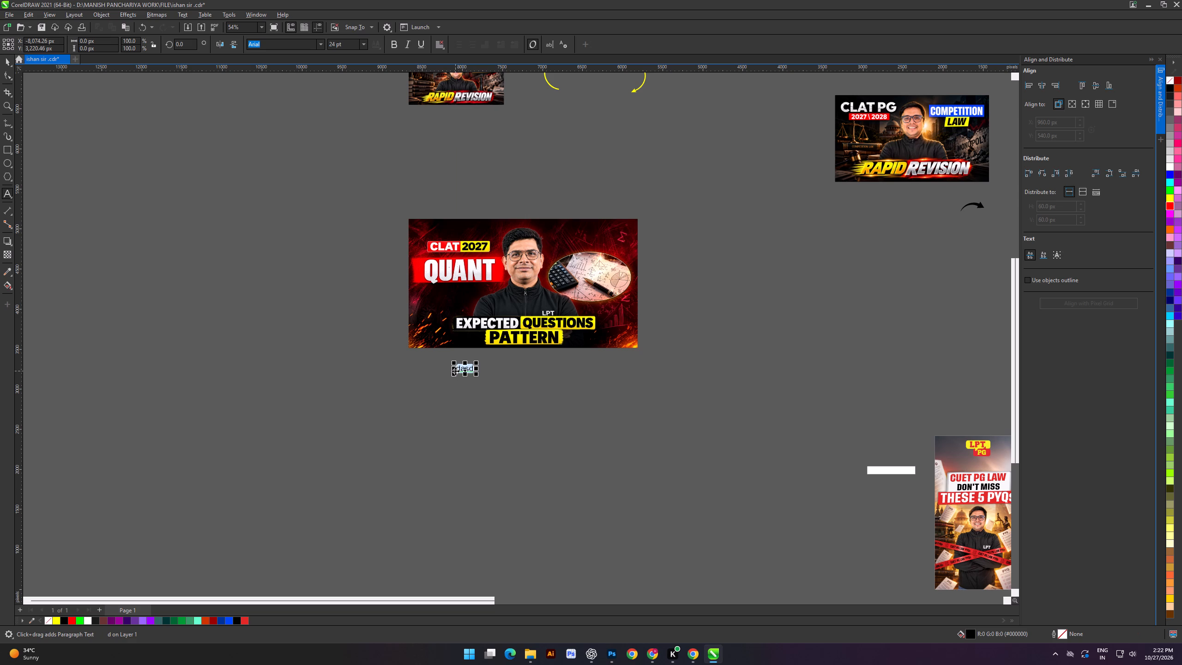
{"action": "key", "text": "super+v"}
{"action": "left_click", "coordinate": [1032, 587]}
{"action": "key", "text": "ctrl+v"}
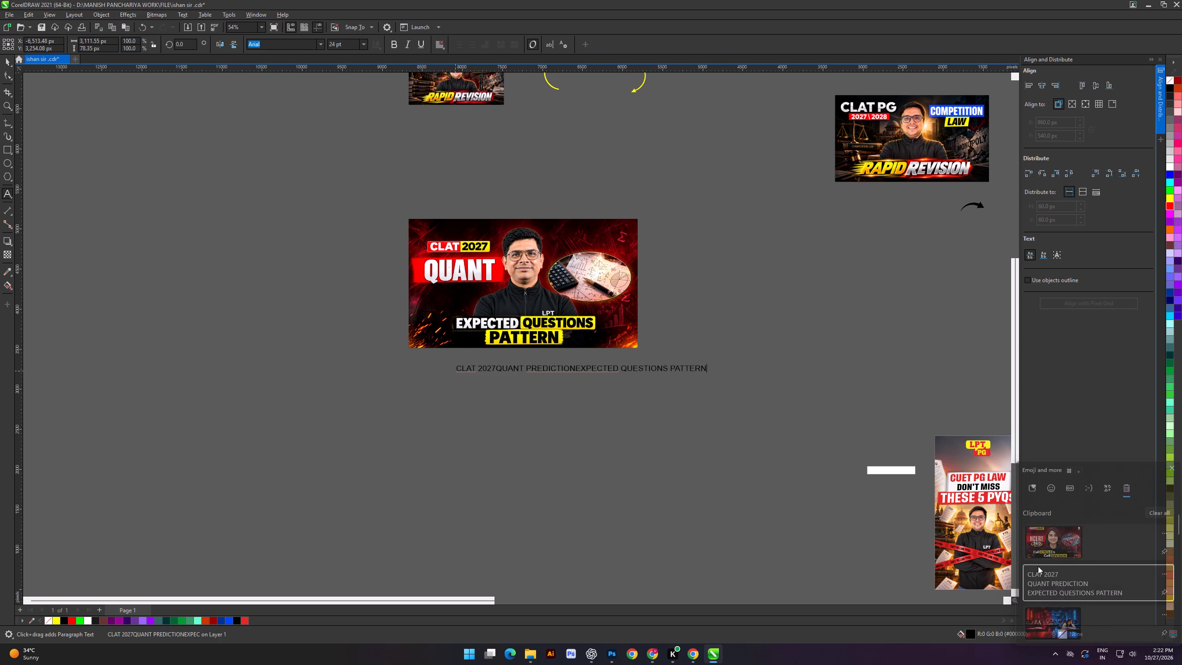
Break the pasted text into three lines: CLAT 2027, QUANT PREDICTION and EXPECTED QUESTIONS PATTERN.
{"action": "left_click", "coordinate": [5, 65]}
{"action": "left_click", "coordinate": [357, 436]}
{"action": "scroll", "coordinate": [503, 371], "scroll_direction": "up", "scroll_amount": 5}
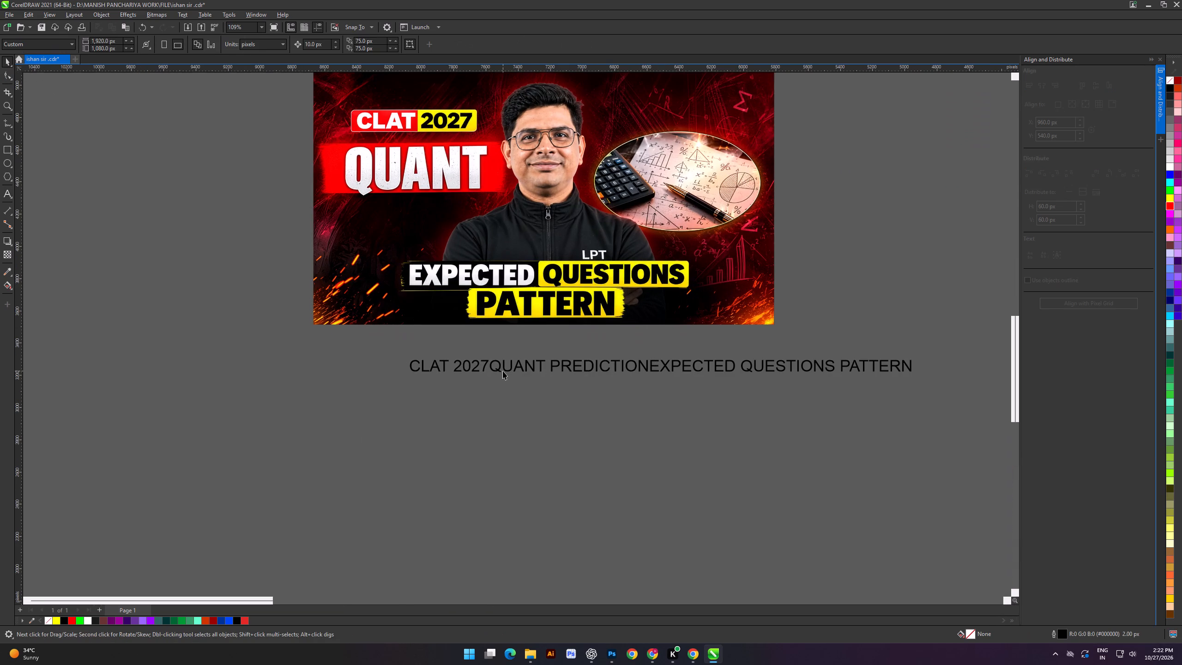
{"action": "double_click", "coordinate": [493, 369]}
{"action": "key", "text": "Return"}
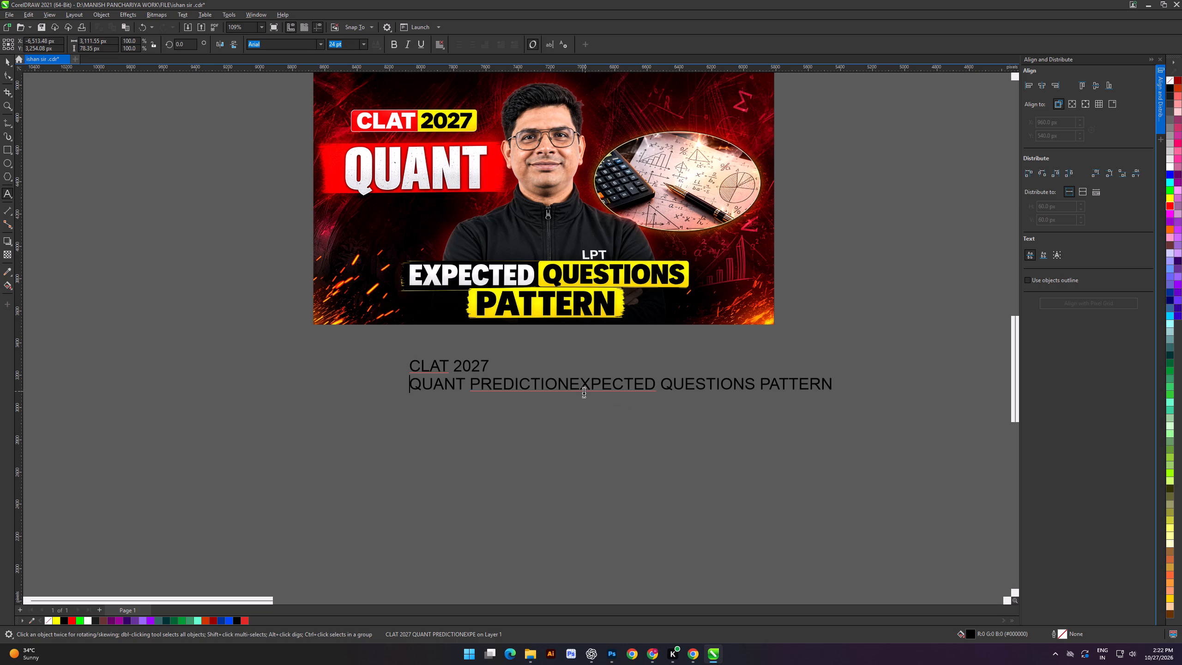
{"action": "left_click", "coordinate": [571, 389]}
{"action": "key", "text": "Return"}
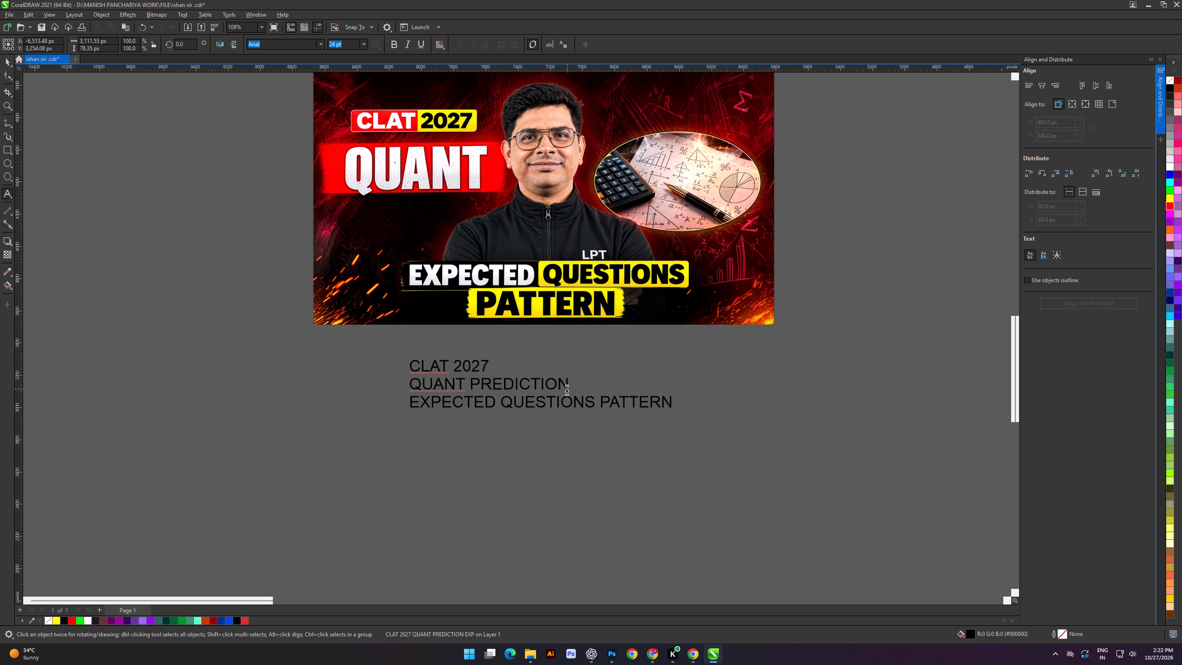
{"action": "left_click", "coordinate": [4, 65]}
{"action": "left_click", "coordinate": [342, 491]}
Set the three-line text's font to Tusker Grotesk 6600 Semibold.
{"action": "left_click", "coordinate": [529, 394]}
{"action": "left_click", "coordinate": [543, 403]}
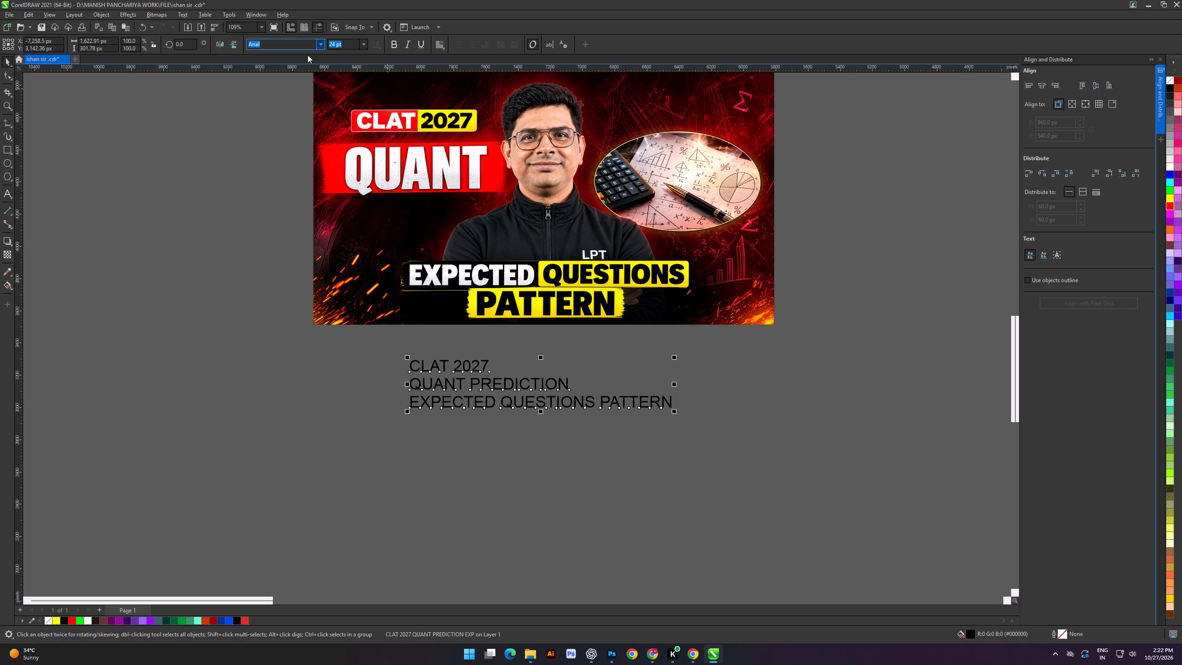
{"action": "left_click", "coordinate": [326, 42]}
{"action": "left_click", "coordinate": [320, 41]}
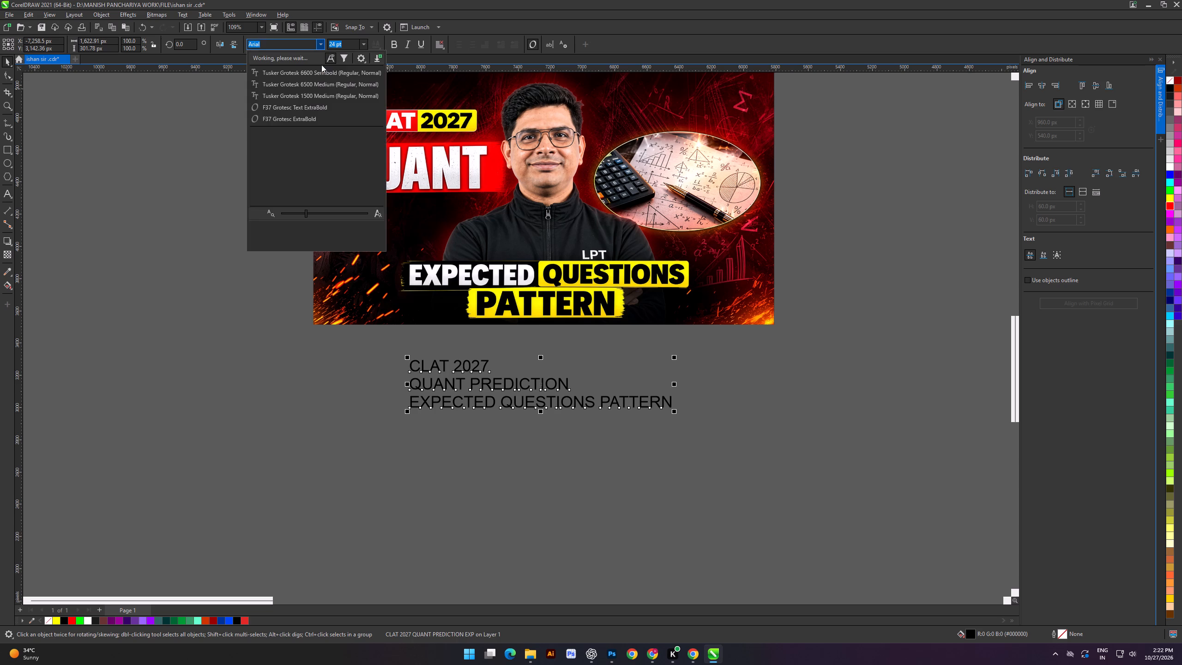
{"action": "left_click", "coordinate": [322, 75]}
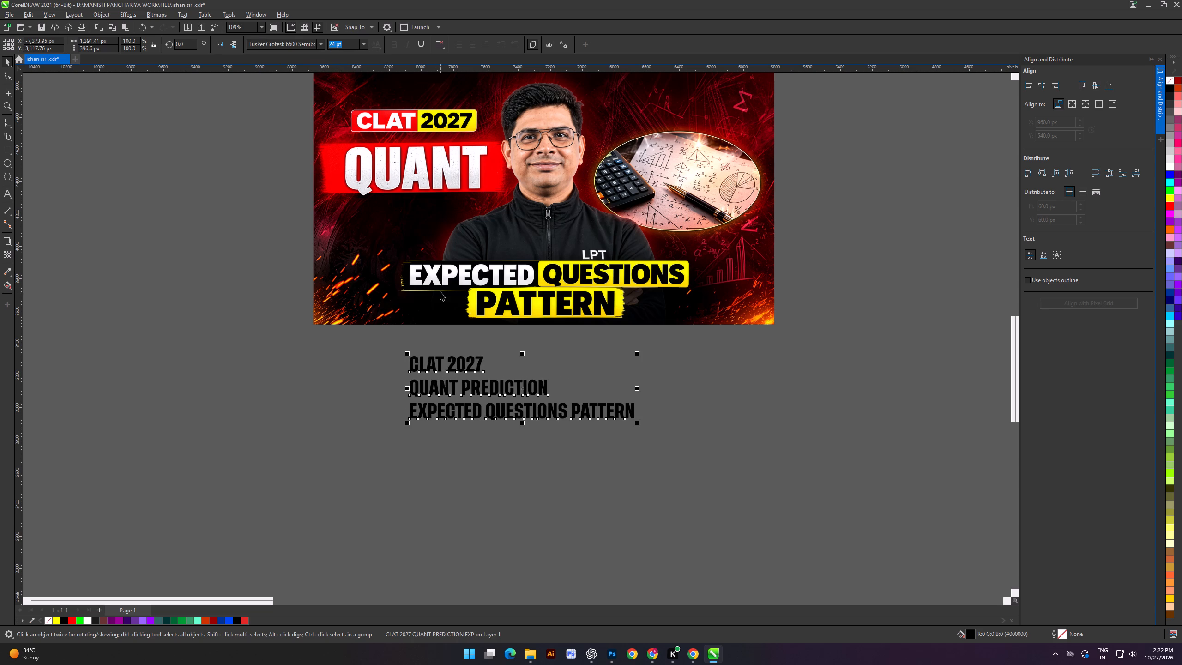
{"action": "left_click", "coordinate": [4, 56]}
{"action": "left_click", "coordinate": [231, 326]}
Break the text apart into separate lines and move QUANT PREDICTION to the empty canvas on the left.
{"action": "left_click", "coordinate": [468, 387]}
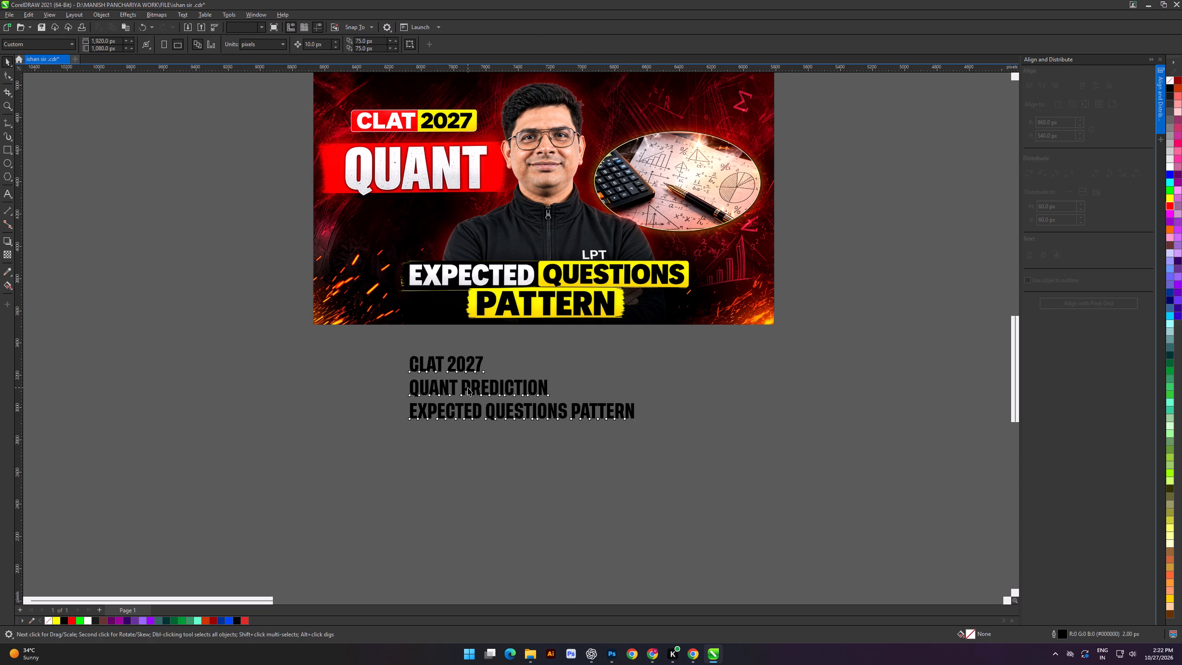
{"action": "key", "text": "ctrl+k"}
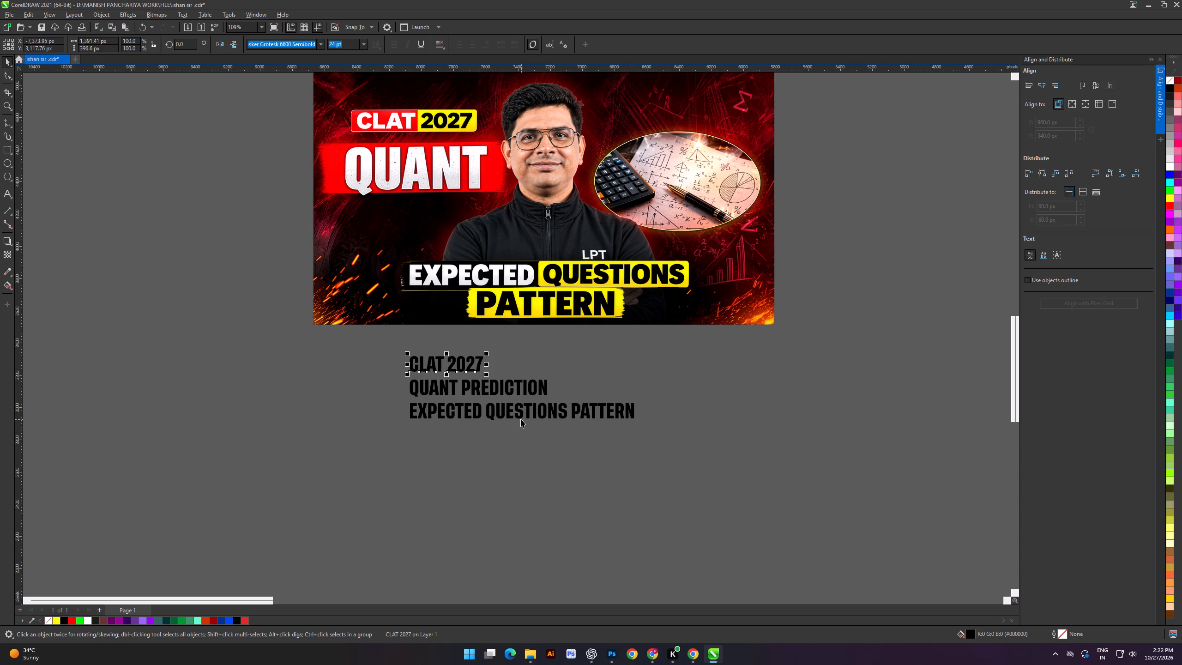
{"action": "left_click", "coordinate": [521, 419]}
{"action": "left_click_drag", "start_coordinate": [509, 391], "coordinate": [300, 402]}
{"action": "left_click", "coordinate": [300, 441]}
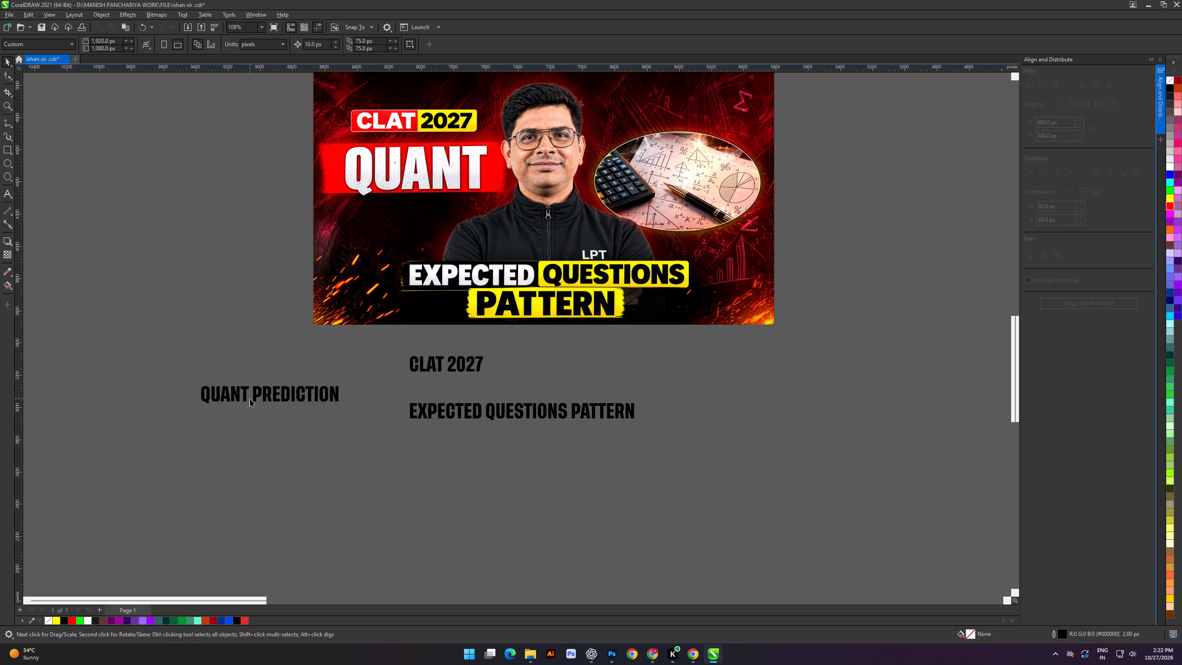
Split the QUANT PREDICTION text into two separate objects, QUANT and PREDICTION.
{"action": "left_click", "coordinate": [250, 399]}
{"action": "double_click", "coordinate": [253, 395]}
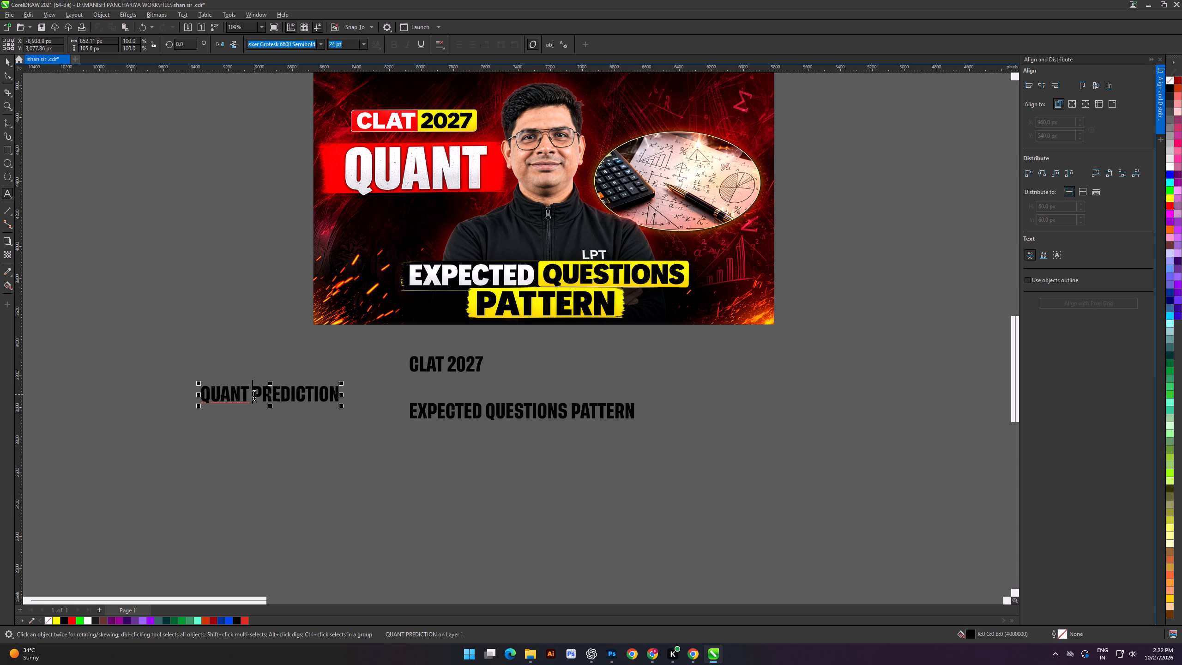
{"action": "scroll", "coordinate": [254, 394], "scroll_direction": "up", "scroll_amount": 3}
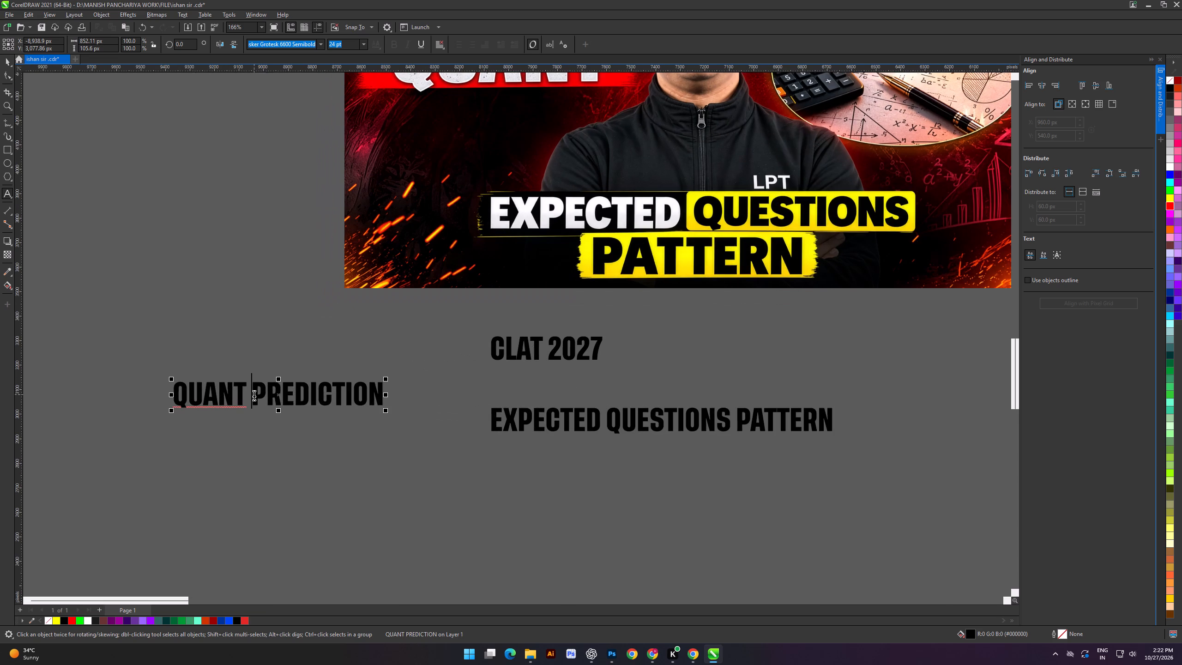
{"action": "key", "text": "Return"}
{"action": "key", "text": "ctrl+k"}
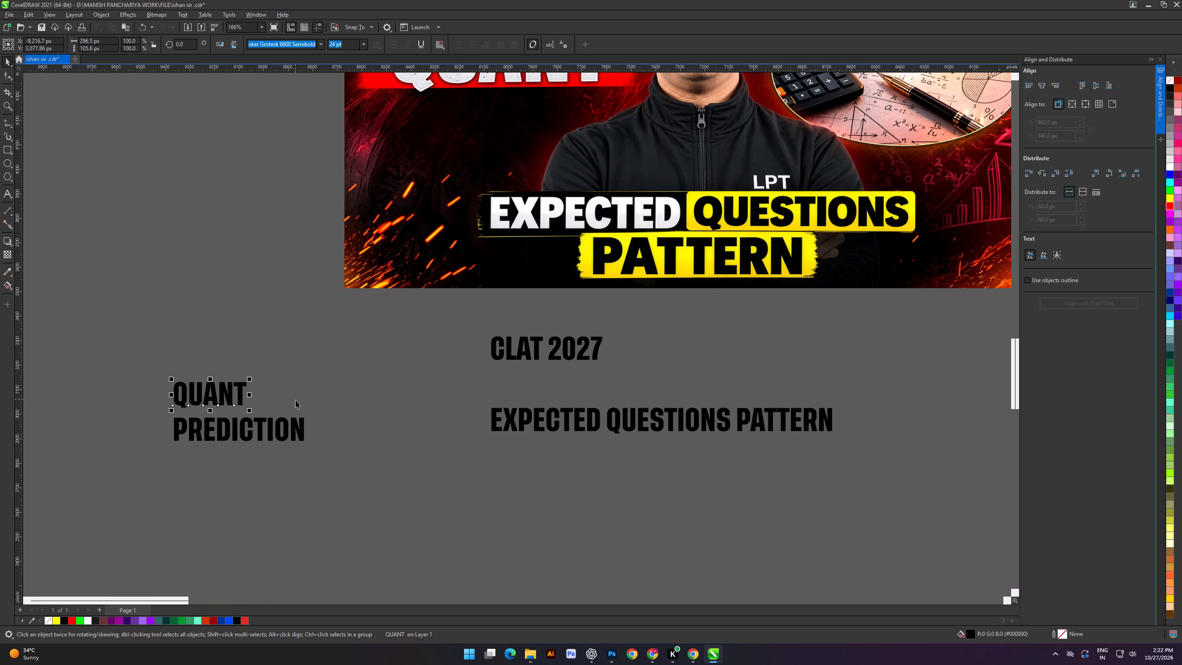
{"action": "left_click", "coordinate": [320, 390]}
Place PREDICTION beneath the thumbnail's QUANT headline, enlarge it to about 1007 px wide, and fill it white.
{"action": "scroll", "coordinate": [301, 425], "scroll_direction": "down", "scroll_amount": 2}
{"action": "scroll", "coordinate": [275, 440], "scroll_direction": "up", "scroll_amount": 5, "text": "alt"}
{"action": "left_click_drag", "start_coordinate": [276, 477], "coordinate": [464, 254]}
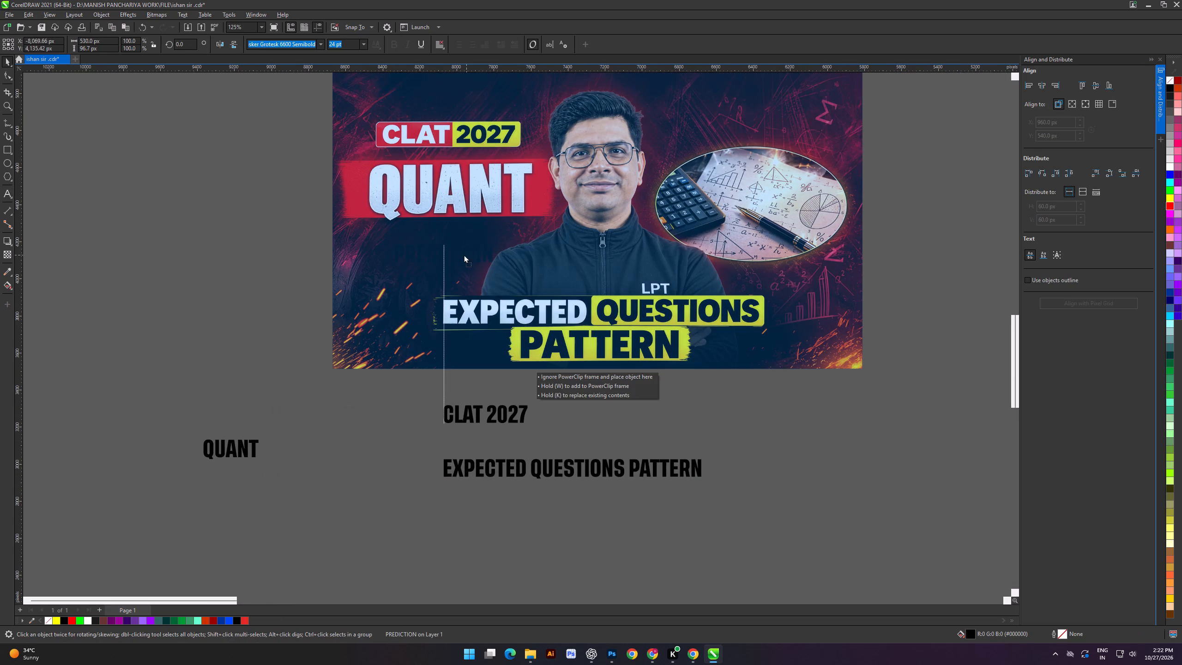
{"action": "left_click_drag", "start_coordinate": [464, 254], "coordinate": [484, 243]}
{"action": "scroll", "coordinate": [482, 243], "scroll_direction": "up", "scroll_amount": 5}
{"action": "left_click_drag", "start_coordinate": [544, 263], "coordinate": [625, 296], "text": "shift"}
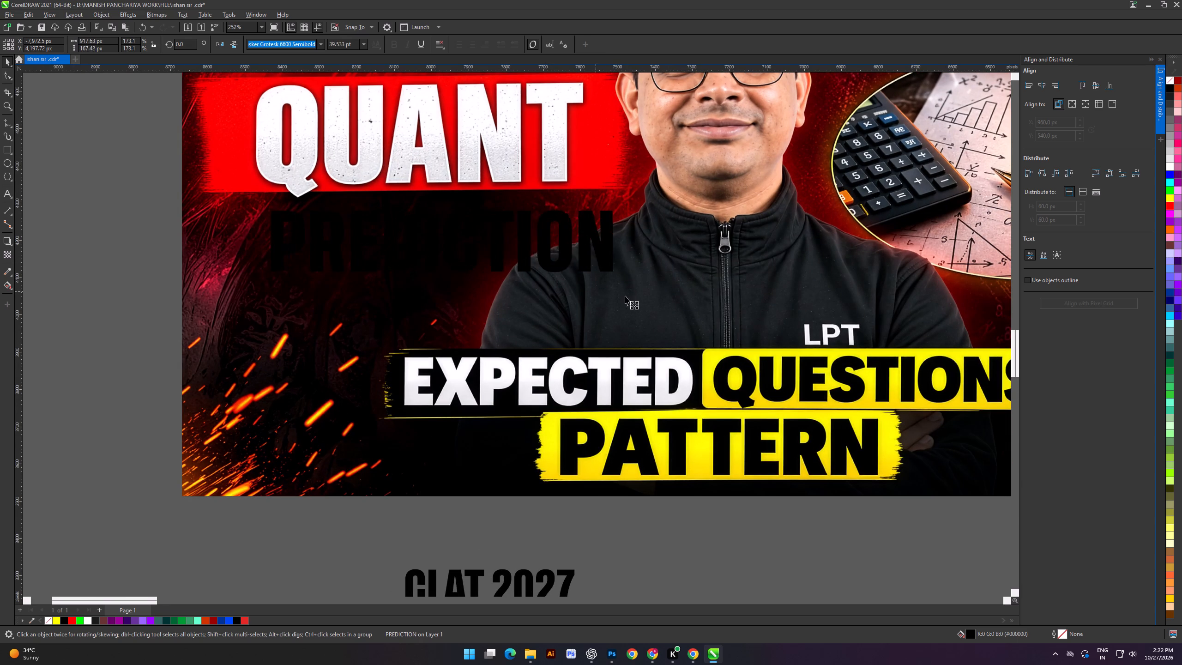
{"action": "left_click_drag", "start_coordinate": [625, 296], "coordinate": [633, 296], "text": "shift"}
{"action": "left_click", "coordinate": [1170, 169]}
{"action": "scroll", "coordinate": [765, 278], "scroll_direction": "down", "scroll_amount": 5}
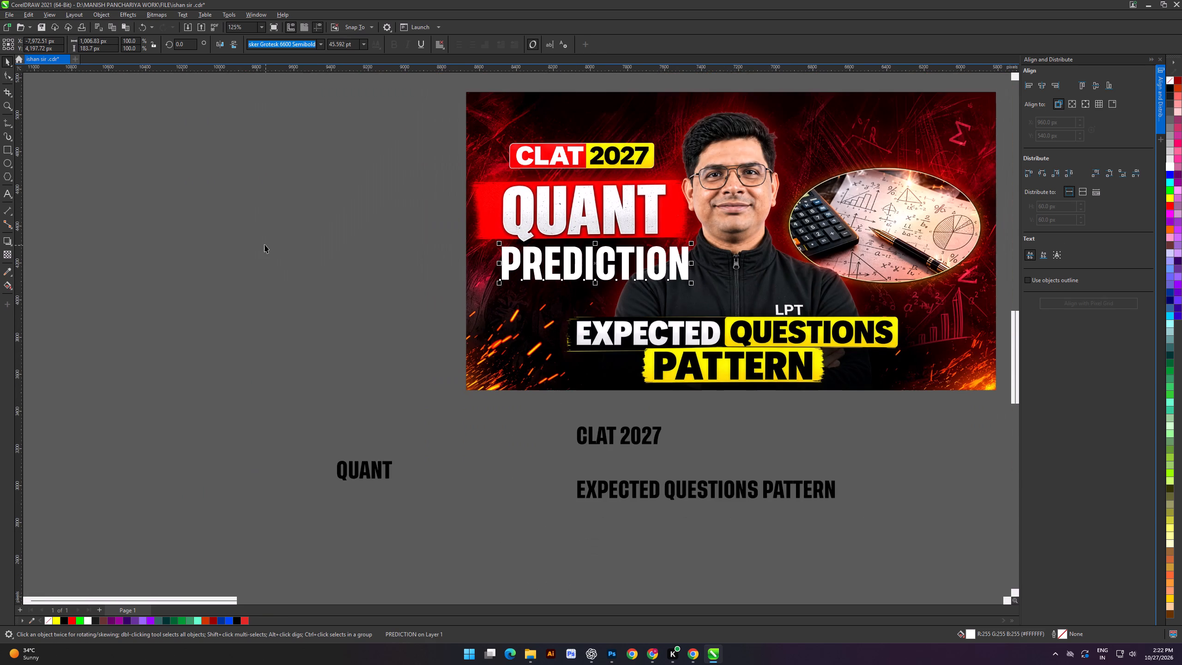
{"action": "left_click", "coordinate": [264, 242]}
Shift the white PREDICTION text slightly left so it sits centered under the QUANT headline.
{"action": "scroll", "coordinate": [583, 248], "scroll_direction": "up", "scroll_amount": 1}
{"action": "scroll", "coordinate": [583, 248], "scroll_direction": "down", "scroll_amount": 4, "text": "shift"}
{"action": "scroll", "coordinate": [581, 248], "scroll_direction": "up", "scroll_amount": 4}
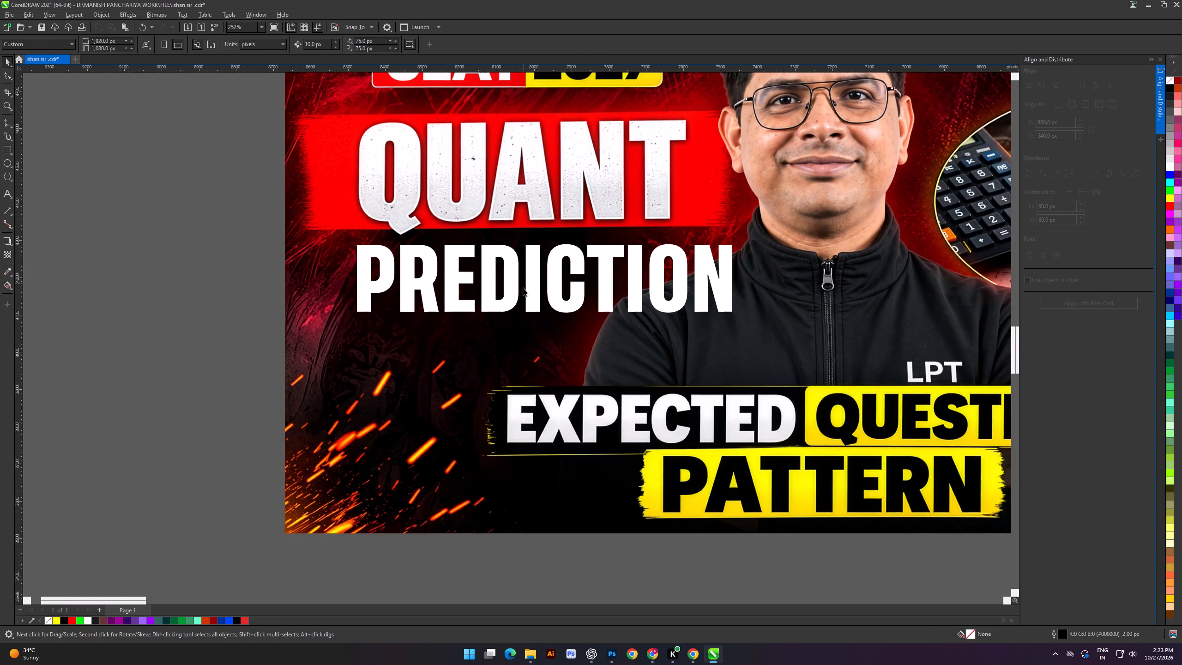
{"action": "left_click_drag", "start_coordinate": [557, 288], "coordinate": [538, 289]}
{"action": "scroll", "coordinate": [538, 289], "scroll_direction": "up", "scroll_amount": 3}
{"action": "left_click_drag", "start_coordinate": [524, 290], "coordinate": [519, 288]}
{"action": "scroll", "coordinate": [576, 300], "scroll_direction": "down", "scroll_amount": 9}
{"action": "left_click", "coordinate": [358, 289]}
{"action": "scroll", "coordinate": [394, 289], "scroll_direction": "down", "scroll_amount": 10, "text": "shift"}
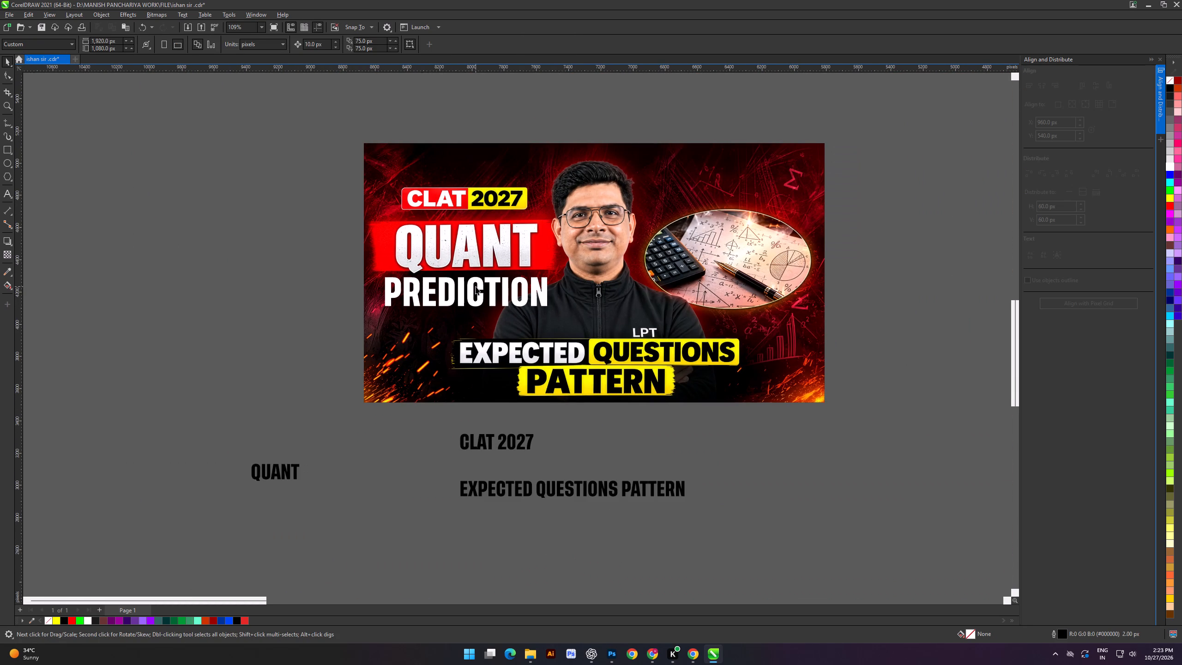
Reopen the Quant frame's contents, enlarge the image to about 3024 × 1752 px, nudge it up 10 px, and finish editing.
{"action": "scroll", "coordinate": [469, 284], "scroll_direction": "up", "scroll_amount": 3, "text": "alt"}
{"action": "left_click", "coordinate": [164, 288]}
{"action": "scroll", "coordinate": [603, 319], "scroll_direction": "up", "scroll_amount": 3, "text": "alt"}
{"action": "left_click", "coordinate": [271, 319]}
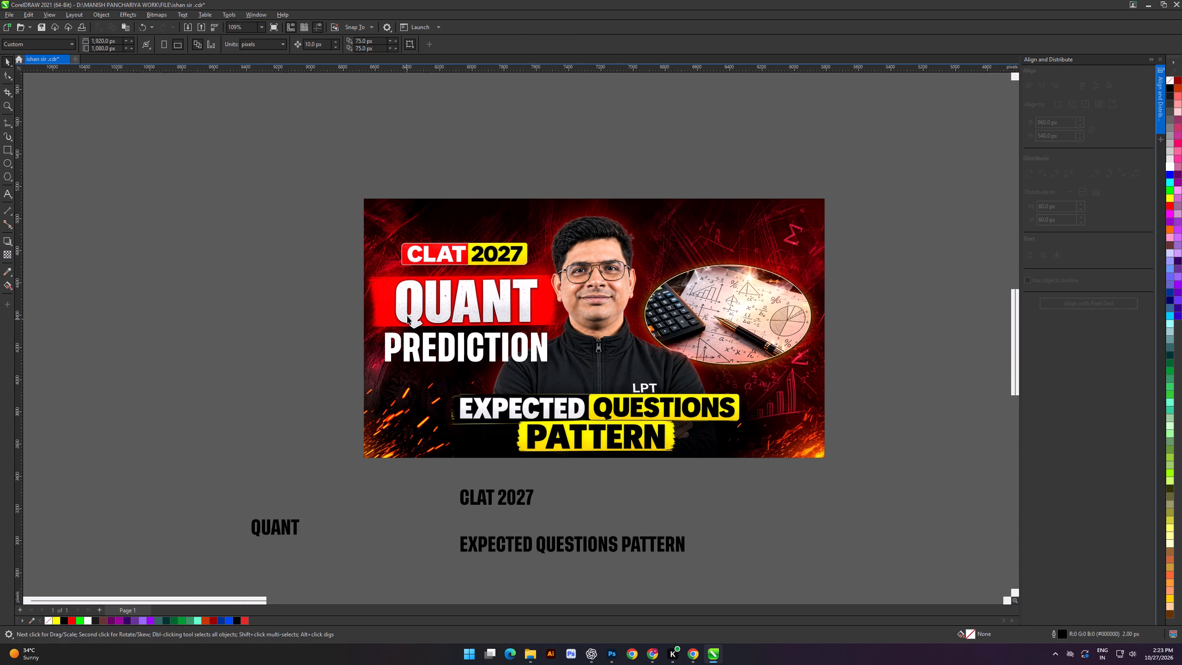
{"action": "scroll", "coordinate": [410, 315], "scroll_direction": "up", "scroll_amount": 1, "text": "shift"}
{"action": "double_click", "coordinate": [639, 287]}
{"action": "left_click", "coordinate": [616, 271]}
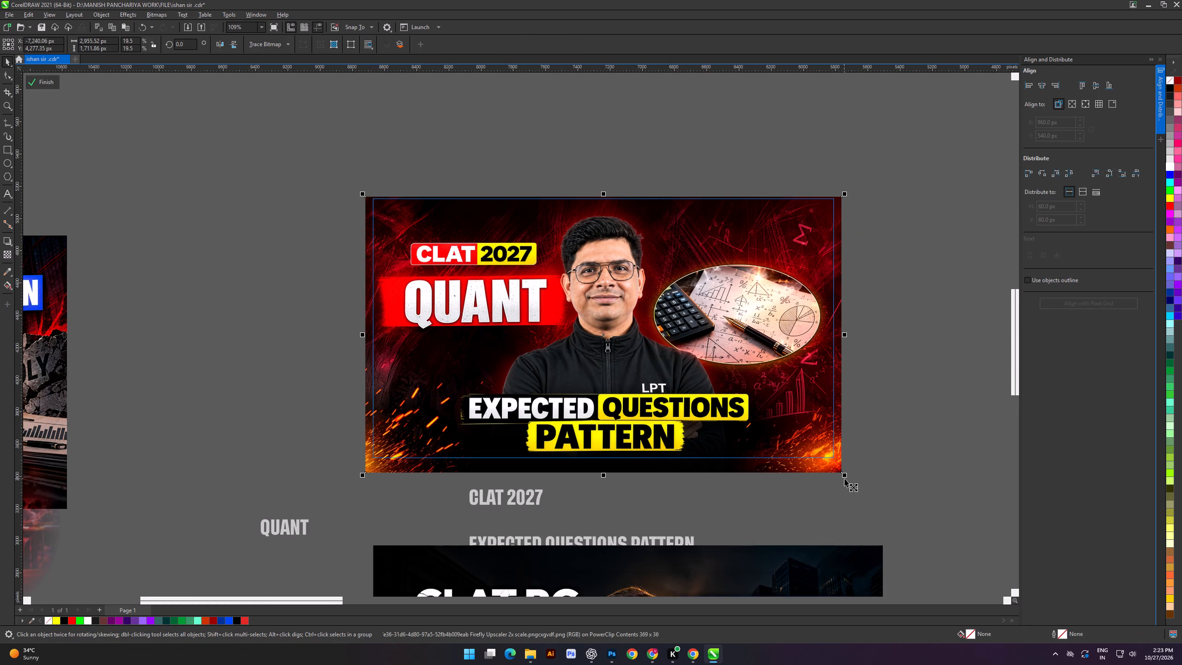
{"action": "left_click_drag", "start_coordinate": [845, 477], "coordinate": [850, 483], "text": "shift"}
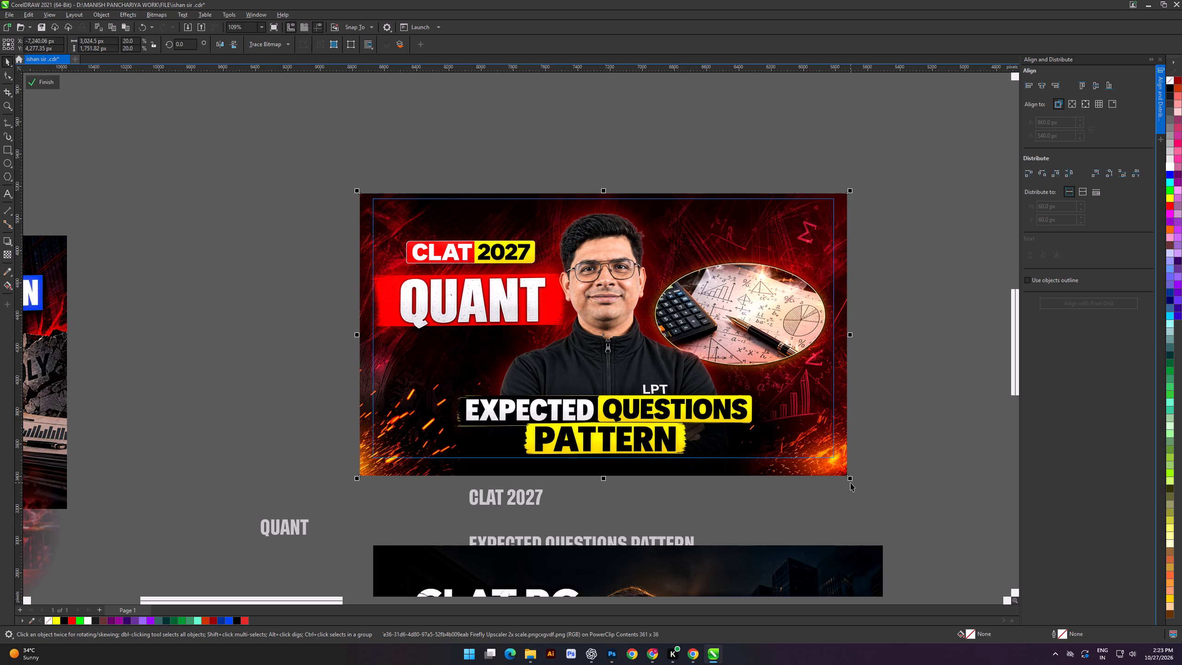
{"action": "key", "text": "Up"}
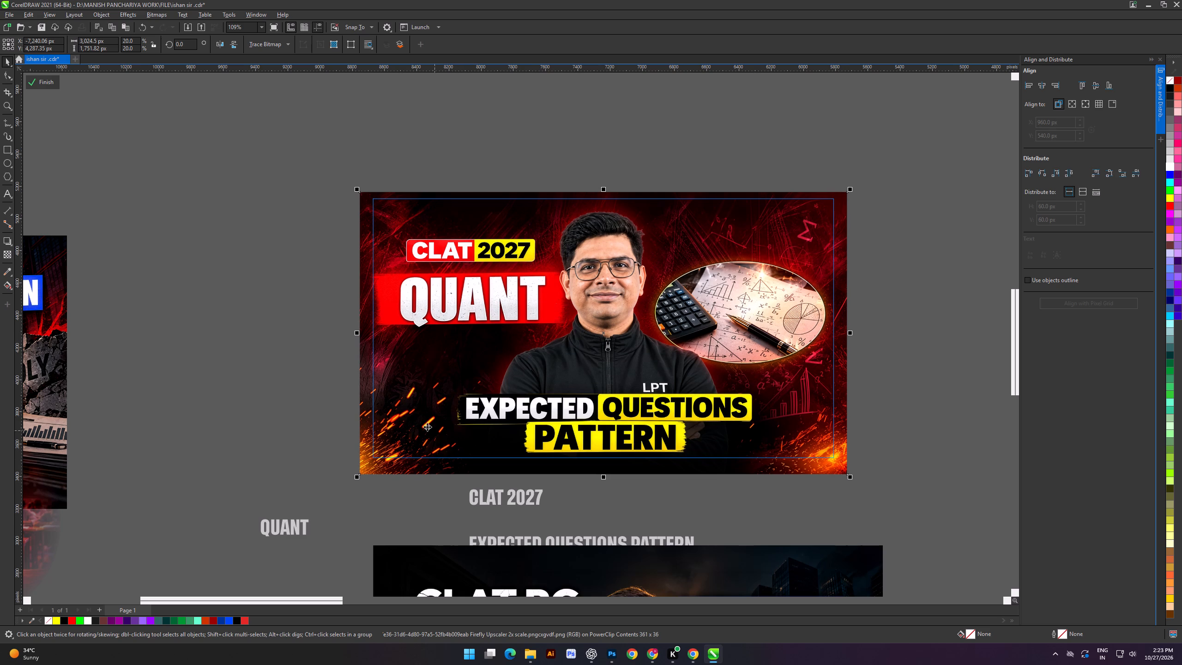
{"action": "left_click", "coordinate": [35, 75]}
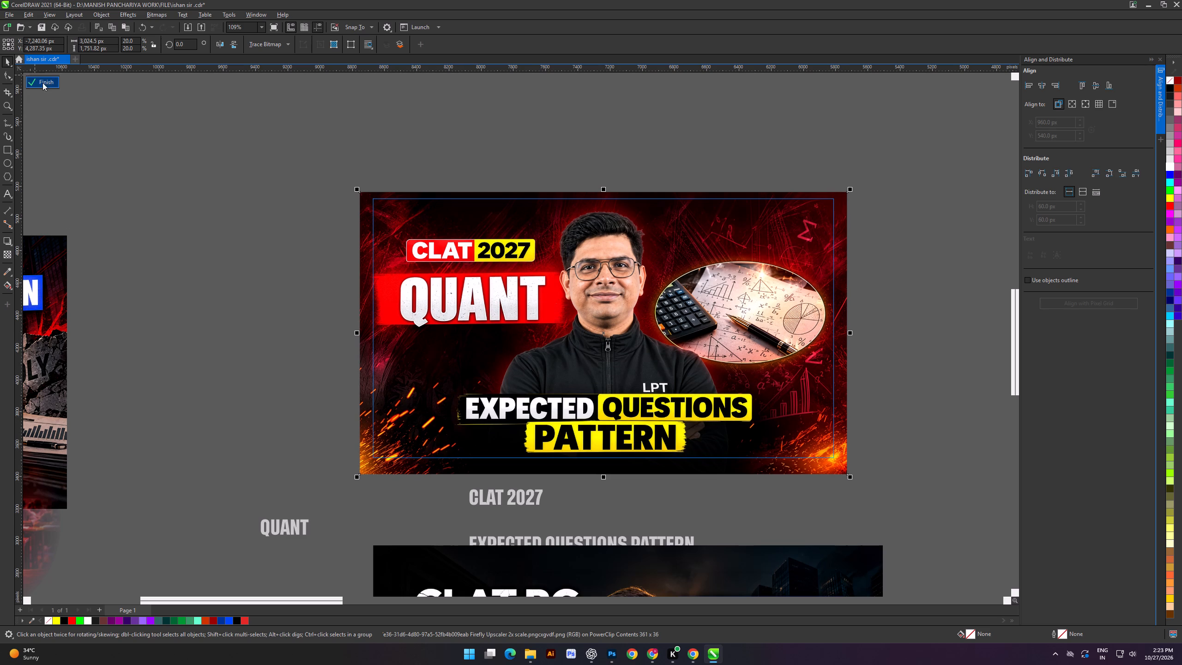
Finish editing the Quant frame and fine-tune the white PREDICTION text's position just beneath the QUANT headline.
{"action": "left_click", "coordinate": [48, 83]}
{"action": "left_click", "coordinate": [213, 194]}
{"action": "scroll", "coordinate": [489, 291], "scroll_direction": "up", "scroll_amount": 6, "text": "shift"}
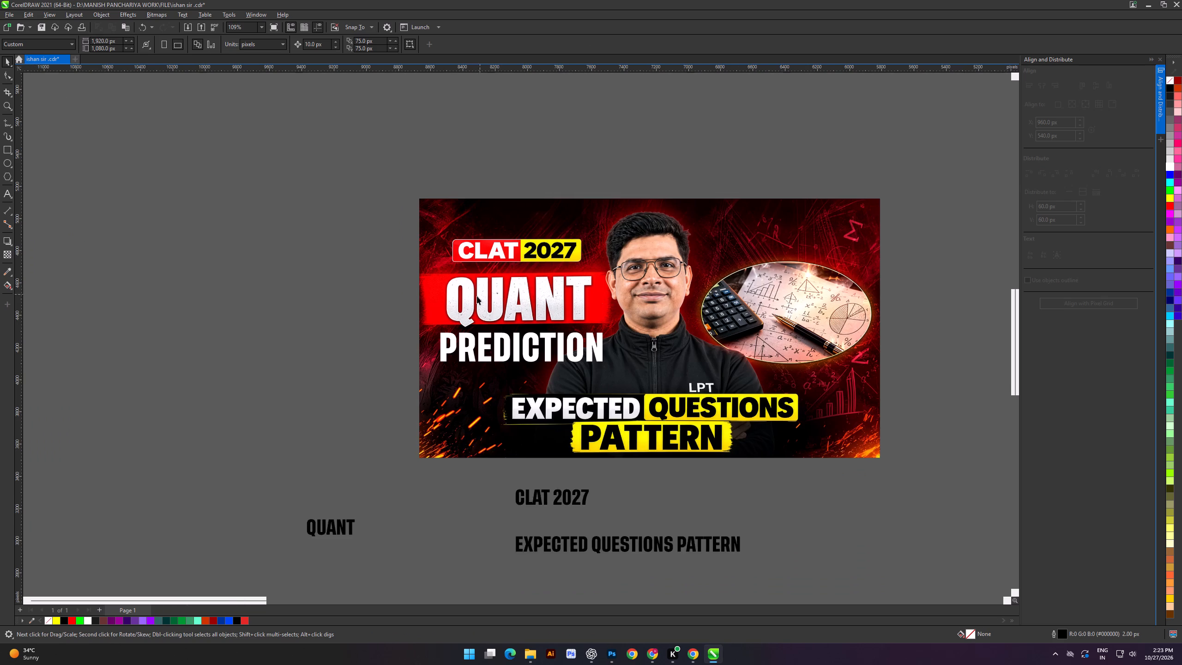
{"action": "scroll", "coordinate": [477, 296], "scroll_direction": "up", "scroll_amount": 2, "text": "shift"}
{"action": "left_click", "coordinate": [330, 317]}
{"action": "scroll", "coordinate": [625, 375], "scroll_direction": "up", "scroll_amount": 3}
{"action": "left_click_drag", "start_coordinate": [562, 369], "coordinate": [550, 369]}
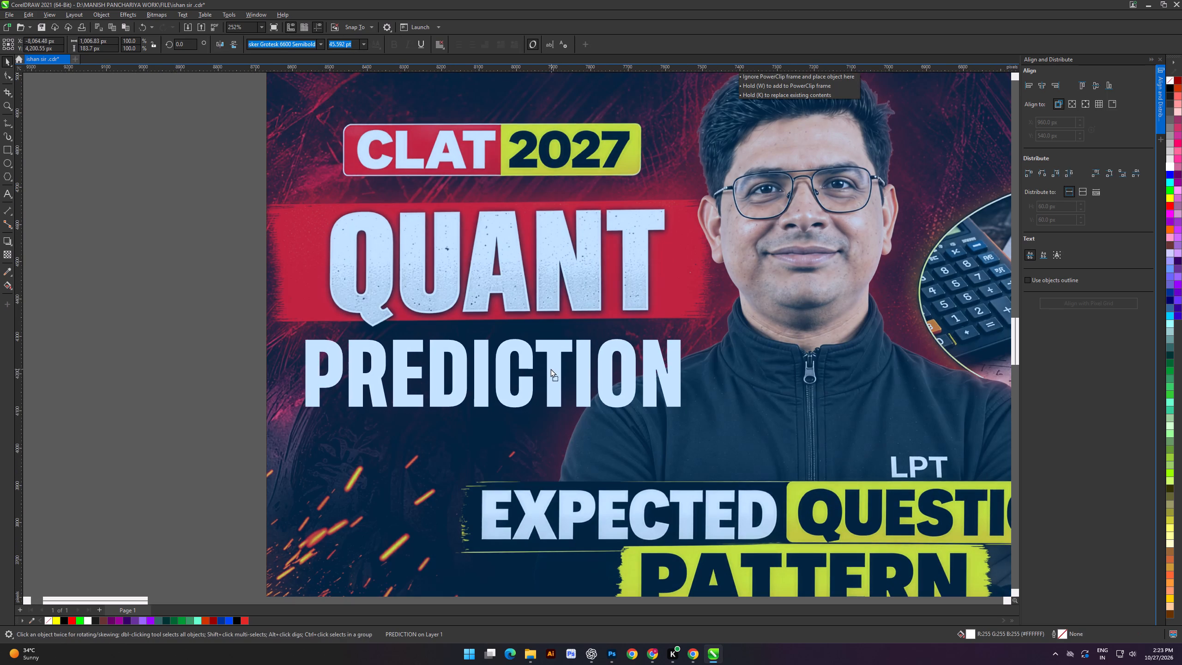
{"action": "left_click_drag", "start_coordinate": [550, 369], "coordinate": [553, 367]}
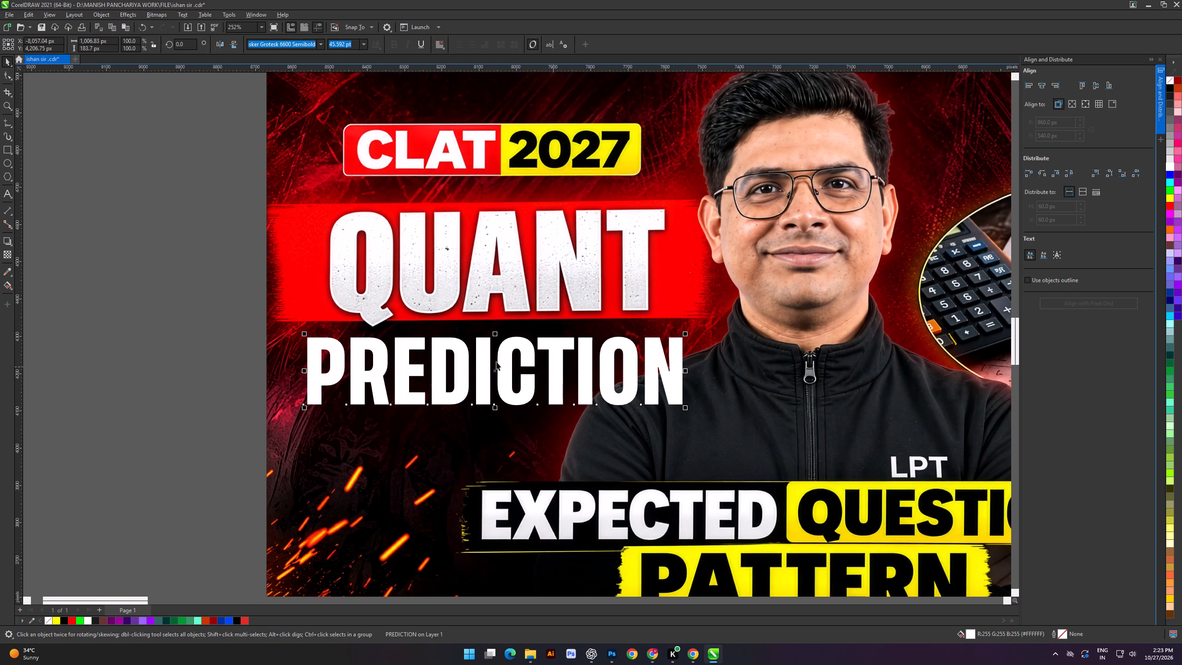
{"action": "scroll", "coordinate": [496, 362], "scroll_direction": "up", "scroll_amount": 4}
{"action": "left_click", "coordinate": [549, 359]}
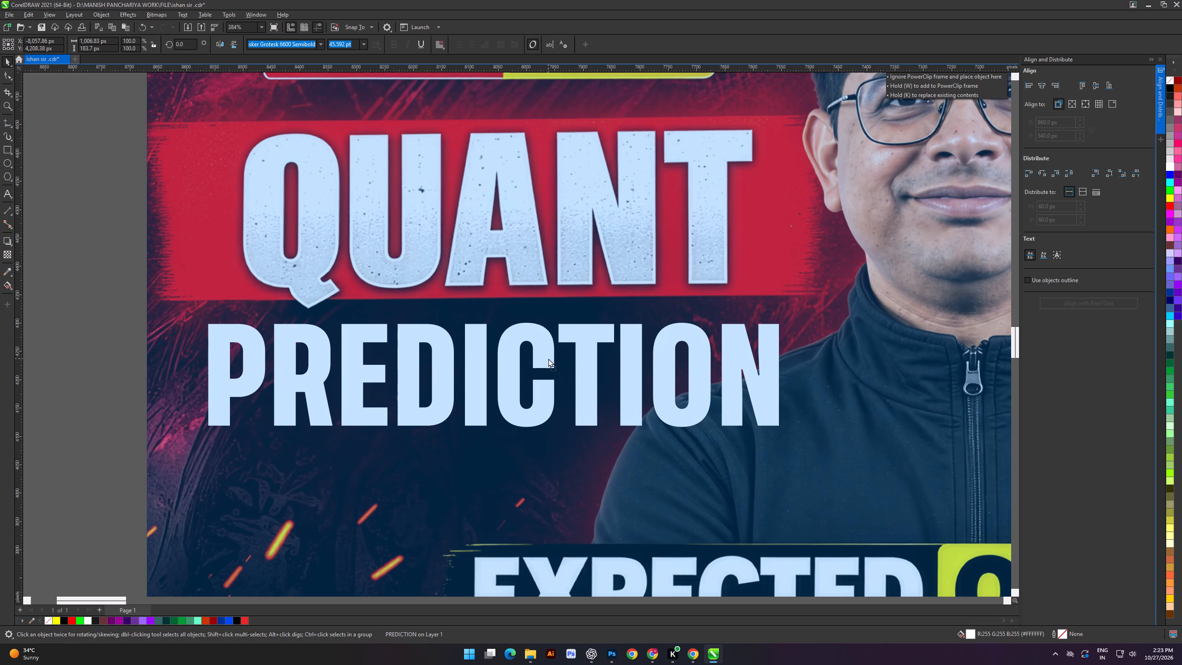
{"action": "scroll", "coordinate": [558, 362], "scroll_direction": "down", "scroll_amount": 5}
{"action": "left_click", "coordinate": [265, 317]}
{"action": "scroll", "coordinate": [421, 329], "scroll_direction": "down", "scroll_amount": 3}
{"action": "scroll", "coordinate": [430, 337], "scroll_direction": "up", "scroll_amount": 1, "text": "shift"}
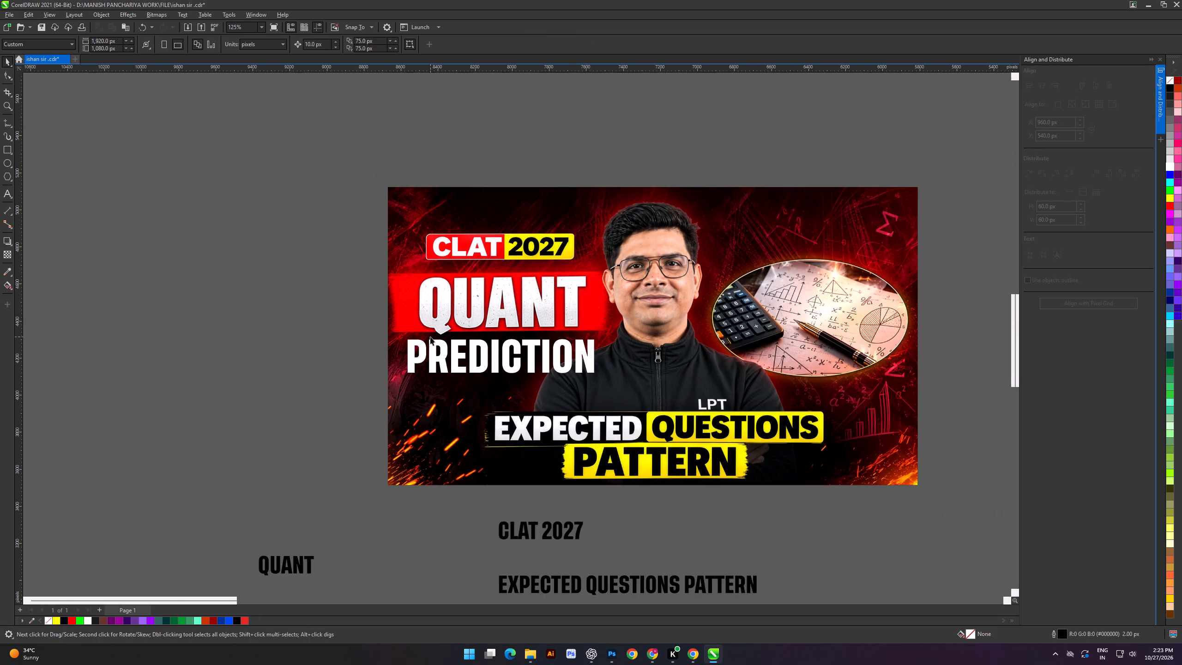
Import the original 6c147e36-31d6-4d80-97a5-52fb4b009eab.png thumbnail from Downloads and place it beside the Quant thumbnail as a reference.
{"action": "scroll", "coordinate": [430, 337], "scroll_direction": "up", "scroll_amount": 3, "text": "shift"}
{"action": "scroll", "coordinate": [484, 330], "scroll_direction": "down", "scroll_amount": 4}
{"action": "left_click", "coordinate": [352, 302]}
{"action": "scroll", "coordinate": [386, 313], "scroll_direction": "down", "scroll_amount": 4}
{"action": "key", "text": "ctrl+i"}
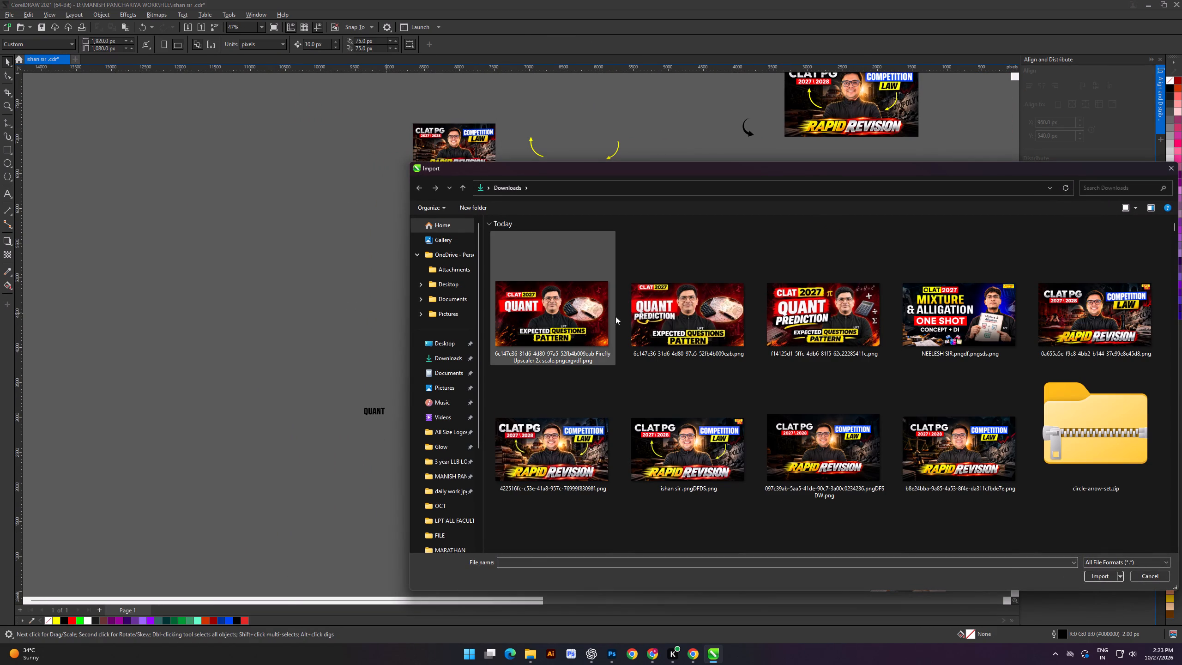
{"action": "double_click", "coordinate": [670, 309]}
{"action": "left_click_drag", "start_coordinate": [649, 269], "coordinate": [724, 408]}
{"action": "left_click", "coordinate": [665, 416]}
{"action": "scroll", "coordinate": [482, 346], "scroll_direction": "up", "scroll_amount": 1}
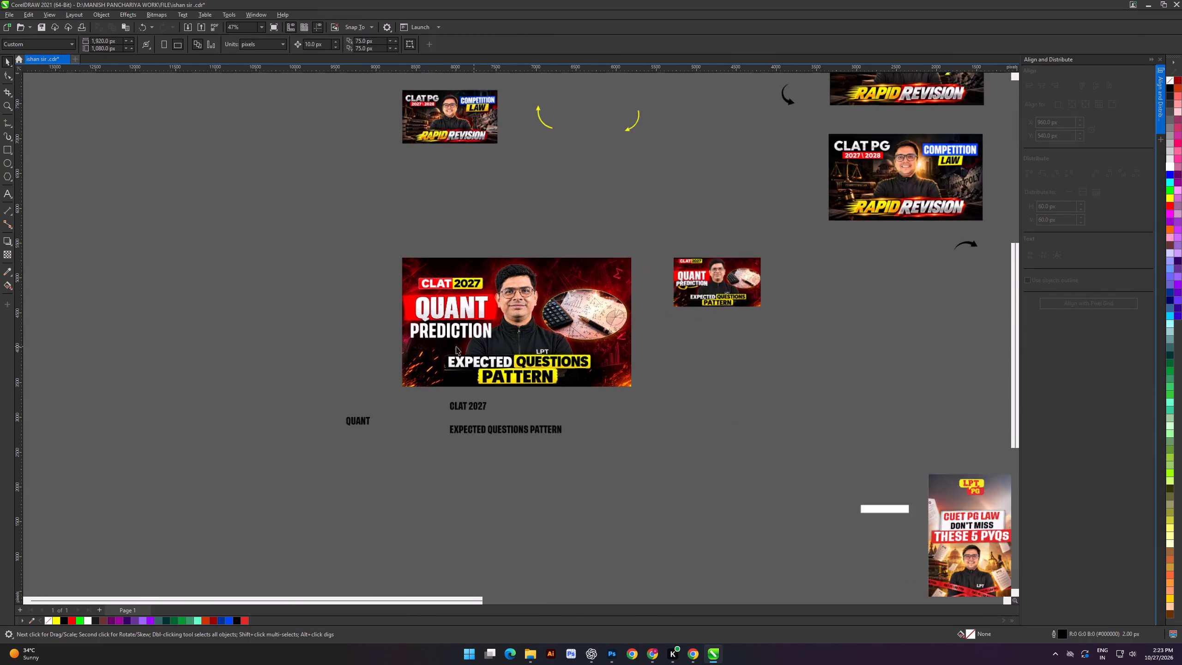
Select PREDICTION, switch to Chrome, search for "texcher bg" in a new tab, and copy Pngtree's grey distressed texture image.
{"action": "scroll", "coordinate": [456, 346], "scroll_direction": "up", "scroll_amount": 3}
{"action": "scroll", "coordinate": [451, 297], "scroll_direction": "up", "scroll_amount": 8}
{"action": "left_click", "coordinate": [482, 344]}
{"action": "scroll", "coordinate": [483, 344], "scroll_direction": "up", "scroll_amount": 2}
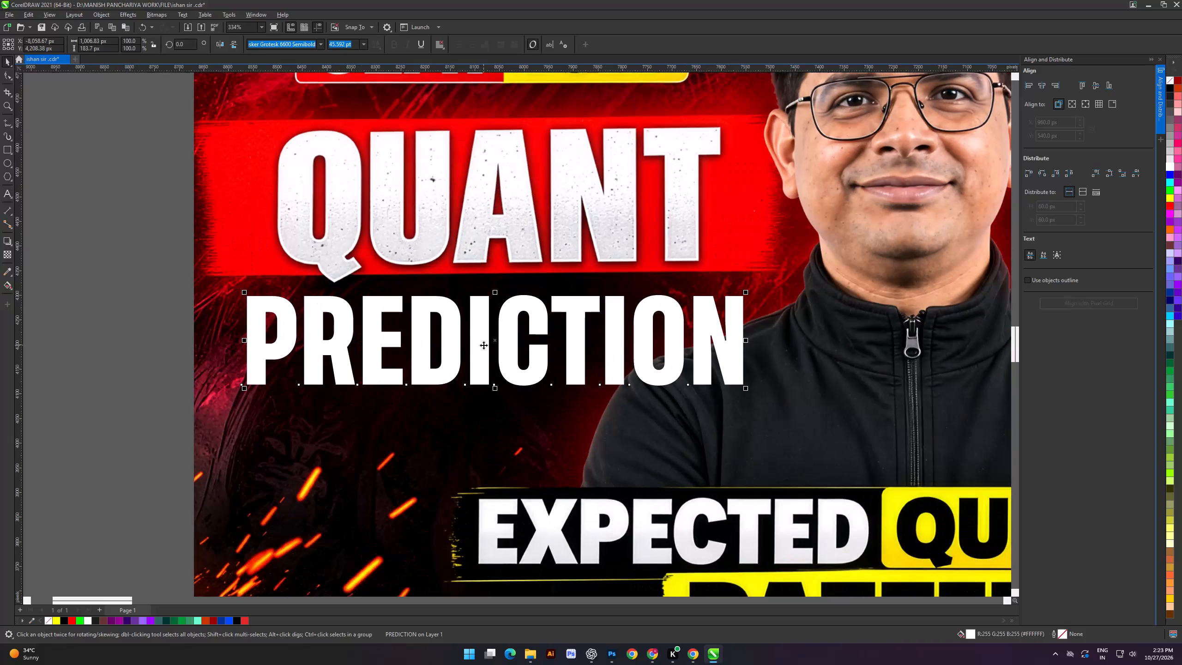
{"action": "key", "text": "alt+Tab"}
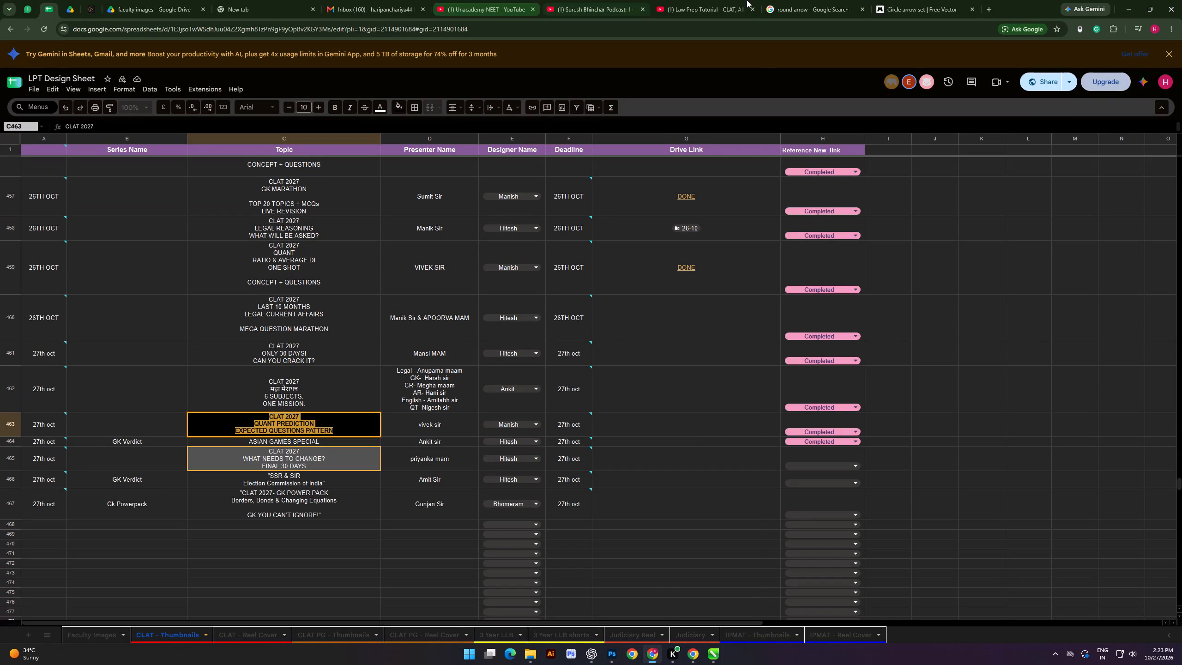
{"action": "left_click", "coordinate": [988, 0]}
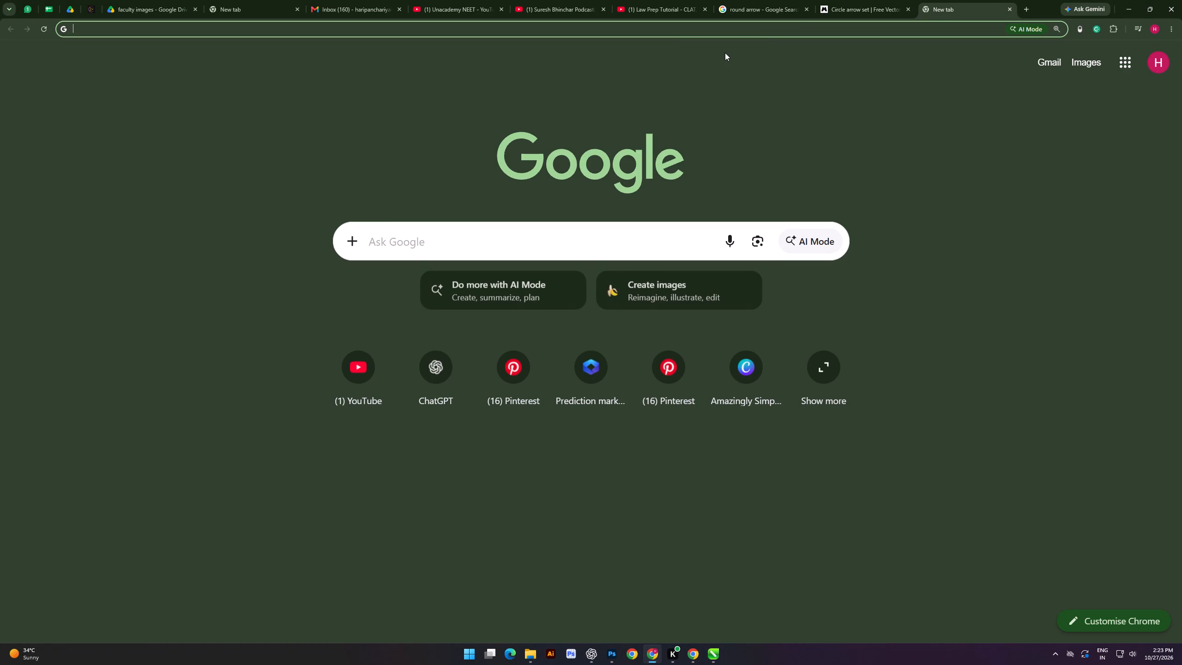
{"action": "type", "text": "texcher bg"}
{"action": "key", "text": "Return"}
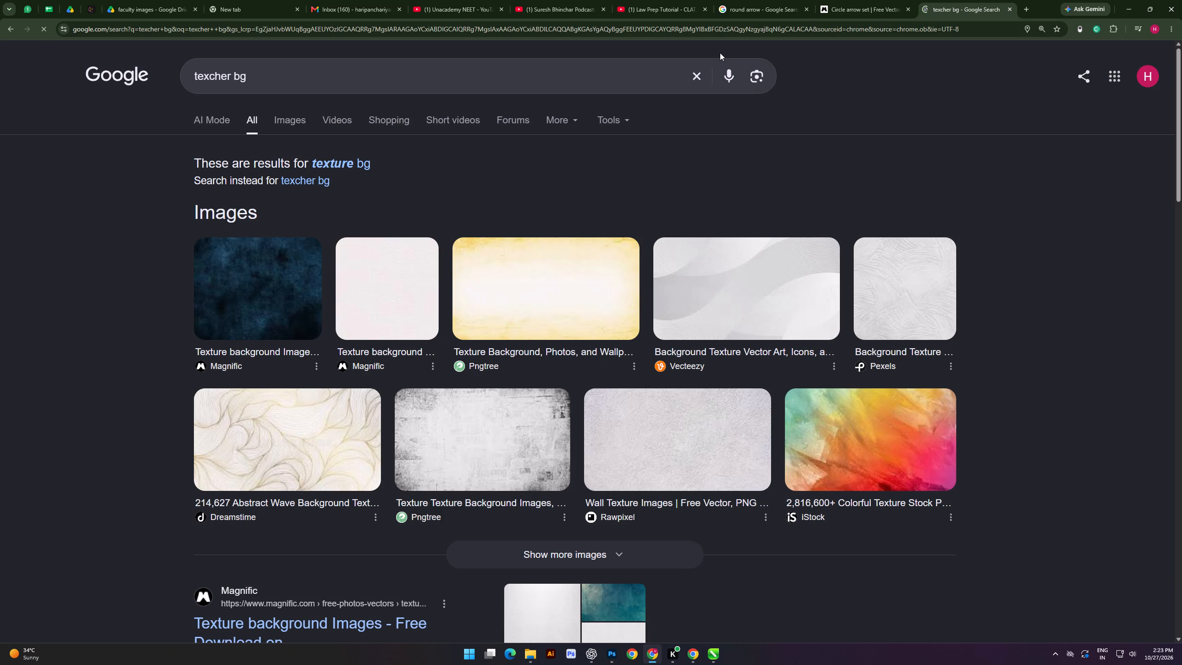
{"action": "left_click", "coordinate": [490, 431]}
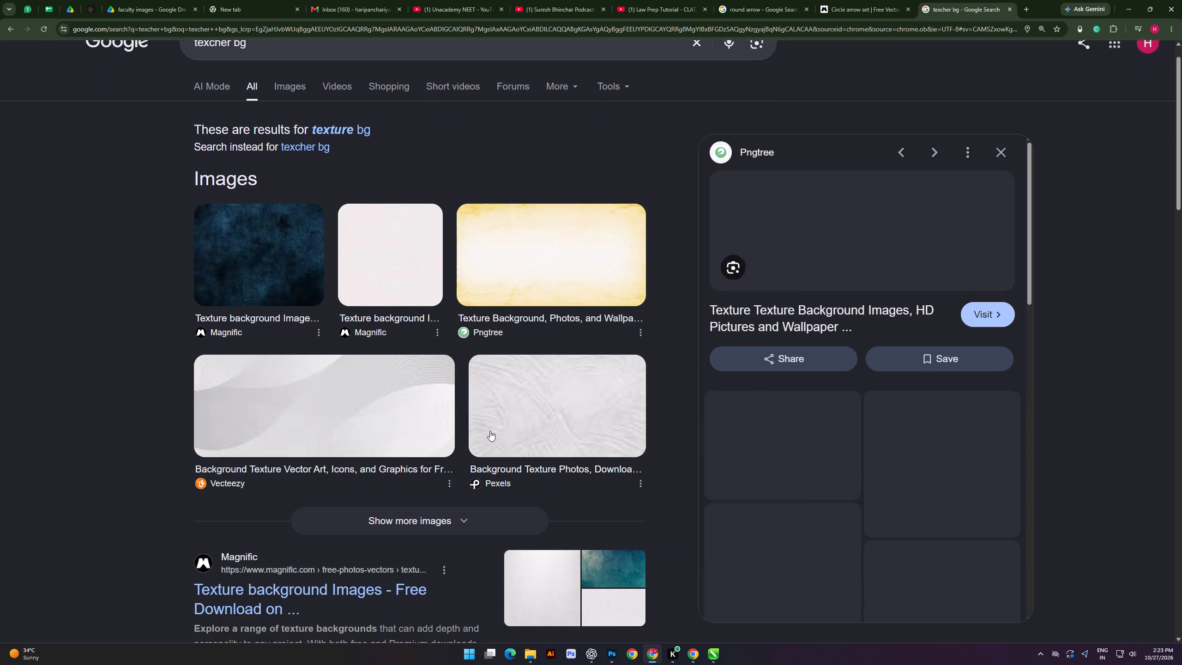
{"action": "right_click", "coordinate": [862, 233]}
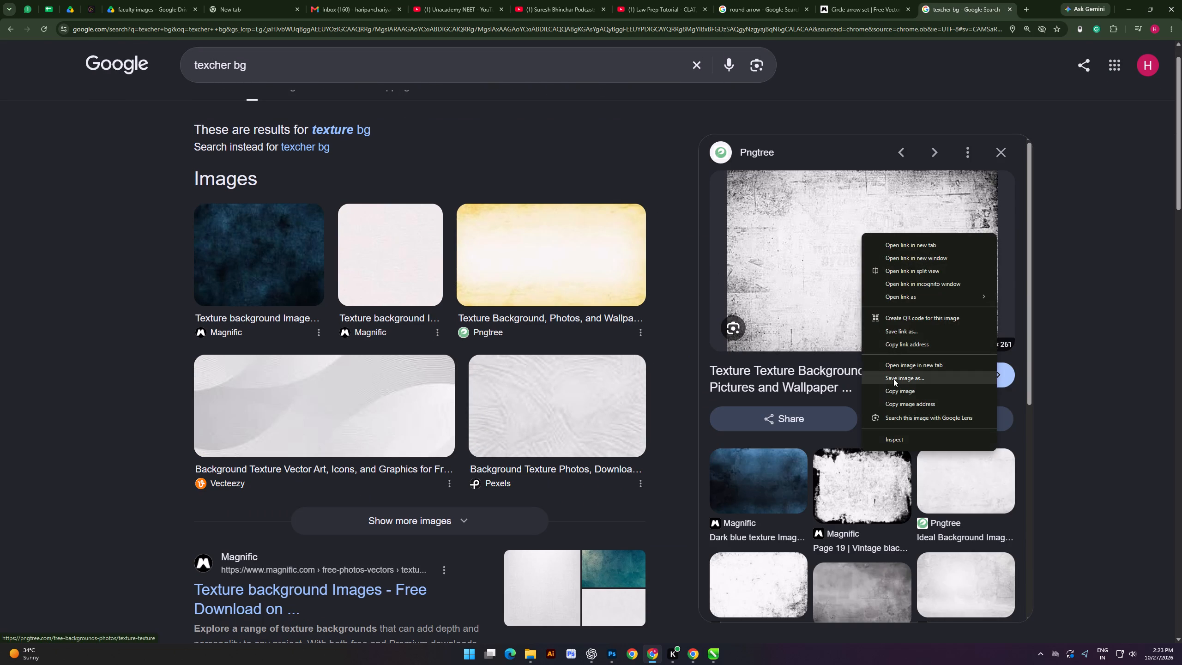
{"action": "left_click", "coordinate": [898, 387]}
Switch back to CorelDRAW, paste the copied texture image, and clip it inside the PREDICTION text.
{"action": "key", "text": "alt+Tab"}
{"action": "key", "text": "ctrl+v"}
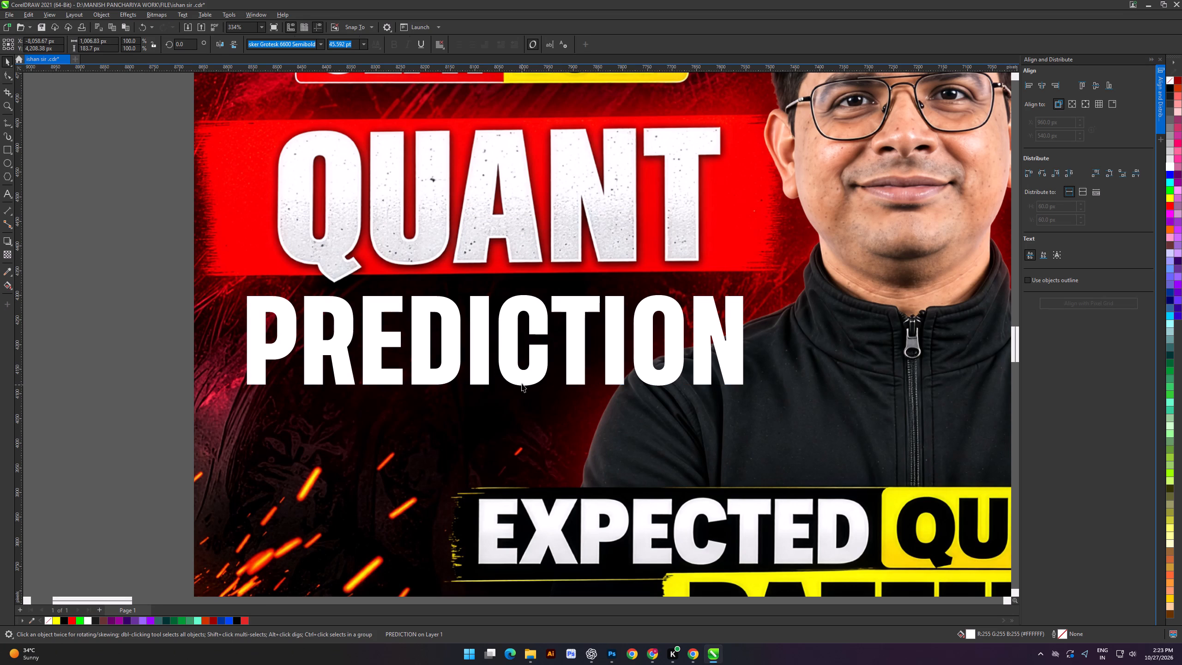
{"action": "key", "text": "d"}
{"action": "left_click", "coordinate": [482, 314]}
{"action": "right_click", "coordinate": [482, 314]}
{"action": "left_click", "coordinate": [512, 325]}
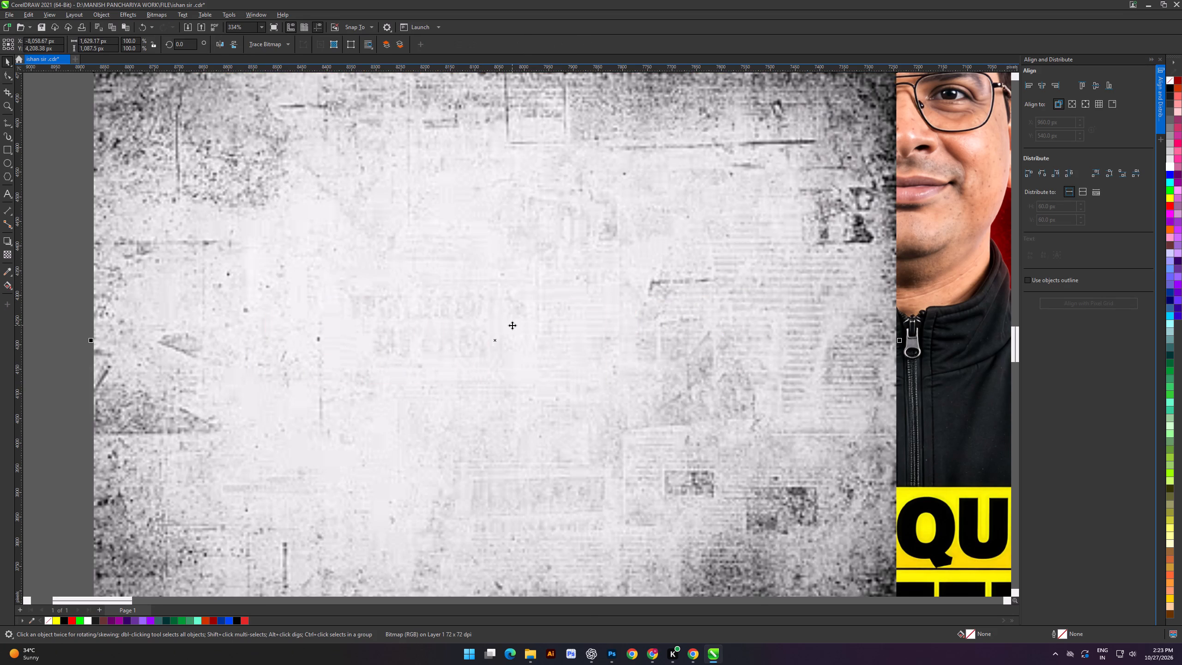
{"action": "key", "text": "ctrl+z"}
{"action": "right_click", "coordinate": [500, 331]}
{"action": "left_click", "coordinate": [528, 349]}
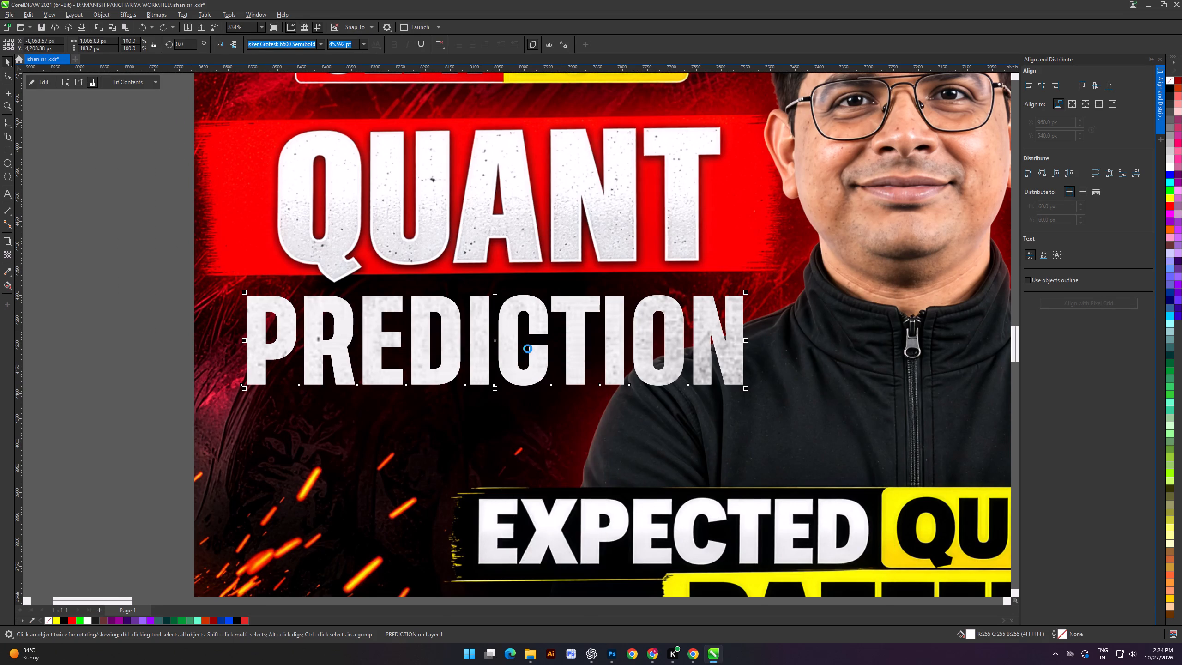
Squash the texture inside the PREDICTION text to about 390 px high around its centre, and finish editing the contents.
{"action": "scroll", "coordinate": [527, 348], "scroll_direction": "down", "scroll_amount": 9}
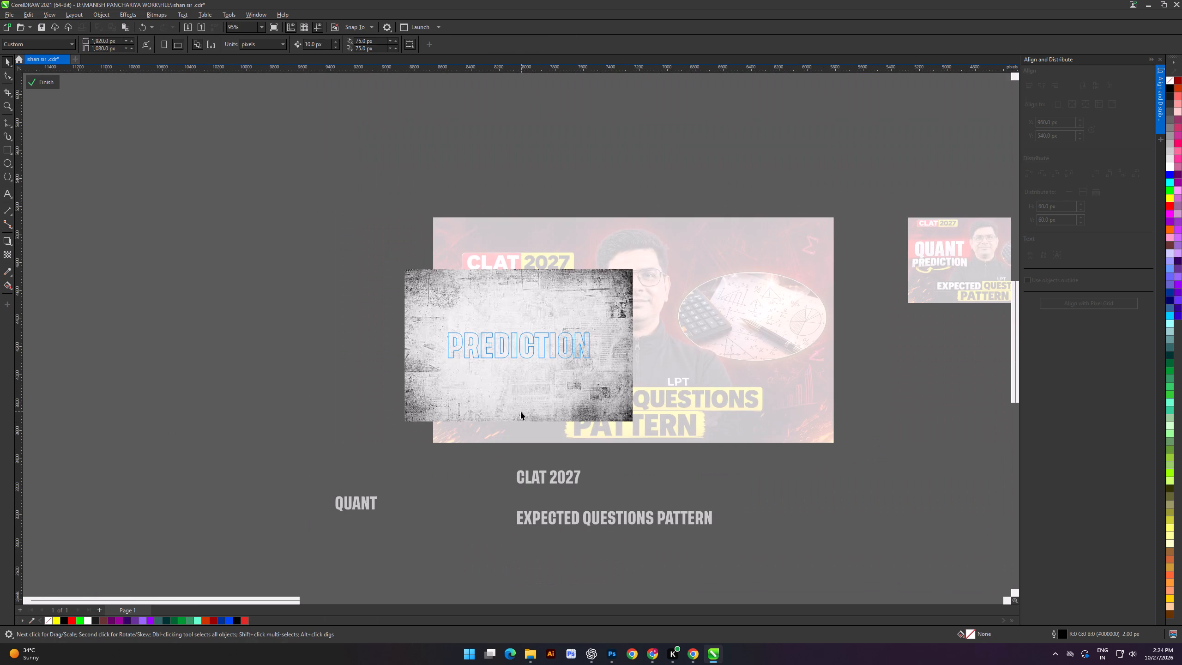
{"action": "left_click", "coordinate": [519, 404]}
{"action": "left_click_drag", "start_coordinate": [516, 424], "coordinate": [521, 375], "text": "shift"}
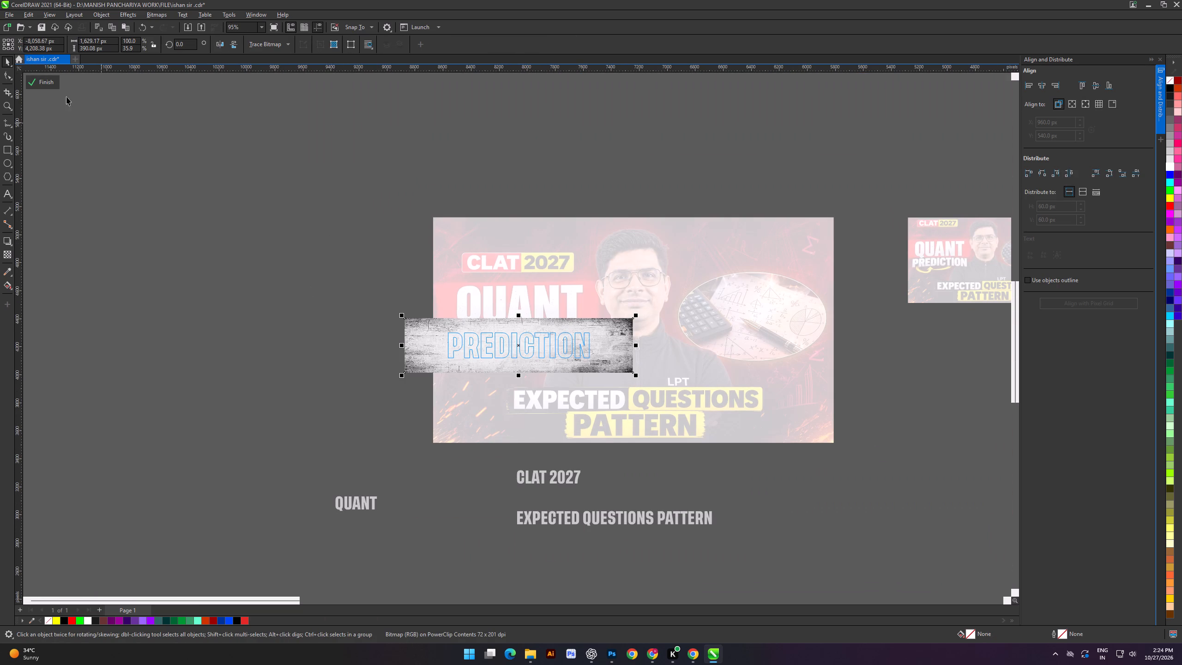
{"action": "left_click", "coordinate": [51, 81]}
{"action": "left_click_drag", "start_coordinate": [244, 211], "coordinate": [245, 215]}
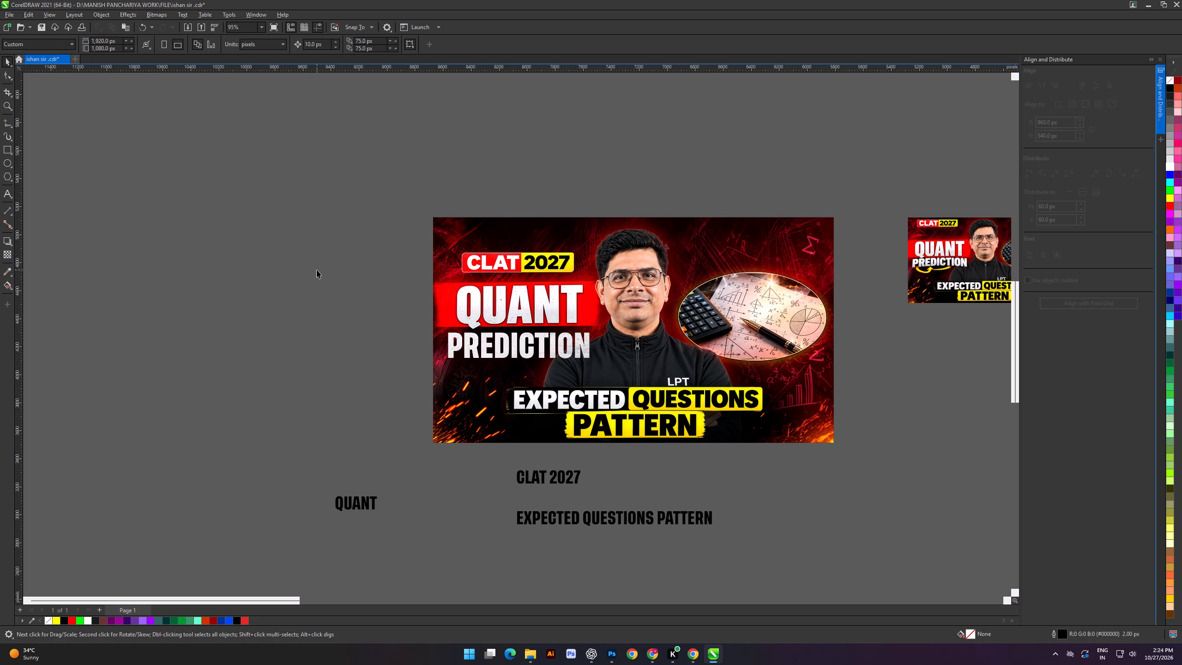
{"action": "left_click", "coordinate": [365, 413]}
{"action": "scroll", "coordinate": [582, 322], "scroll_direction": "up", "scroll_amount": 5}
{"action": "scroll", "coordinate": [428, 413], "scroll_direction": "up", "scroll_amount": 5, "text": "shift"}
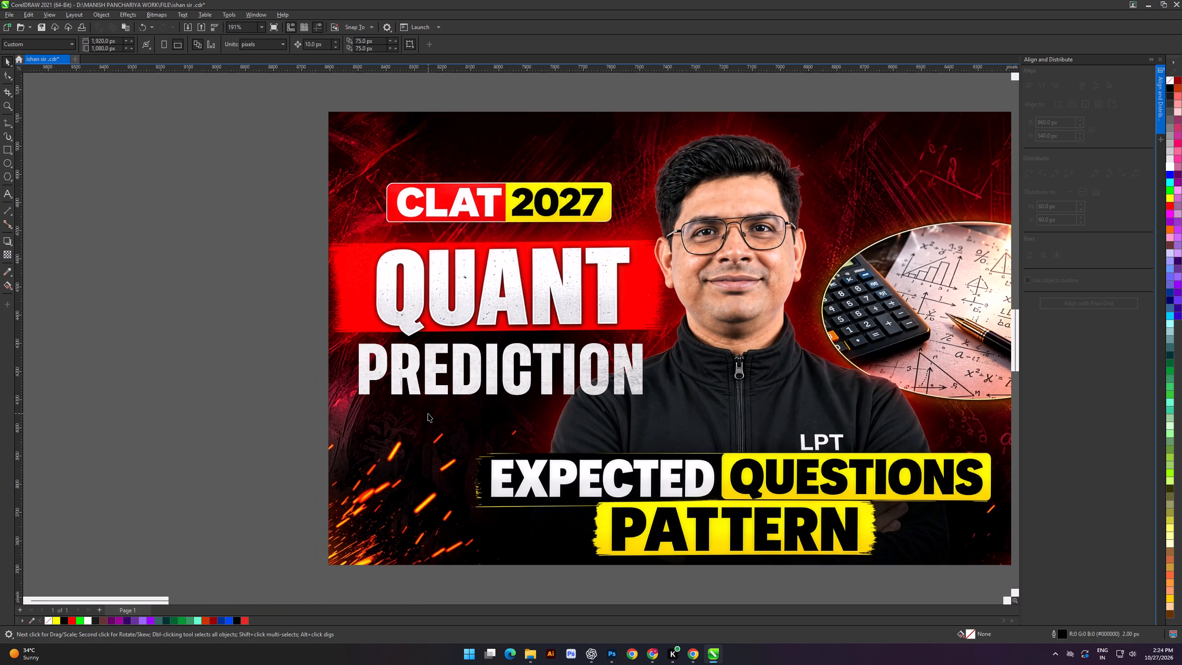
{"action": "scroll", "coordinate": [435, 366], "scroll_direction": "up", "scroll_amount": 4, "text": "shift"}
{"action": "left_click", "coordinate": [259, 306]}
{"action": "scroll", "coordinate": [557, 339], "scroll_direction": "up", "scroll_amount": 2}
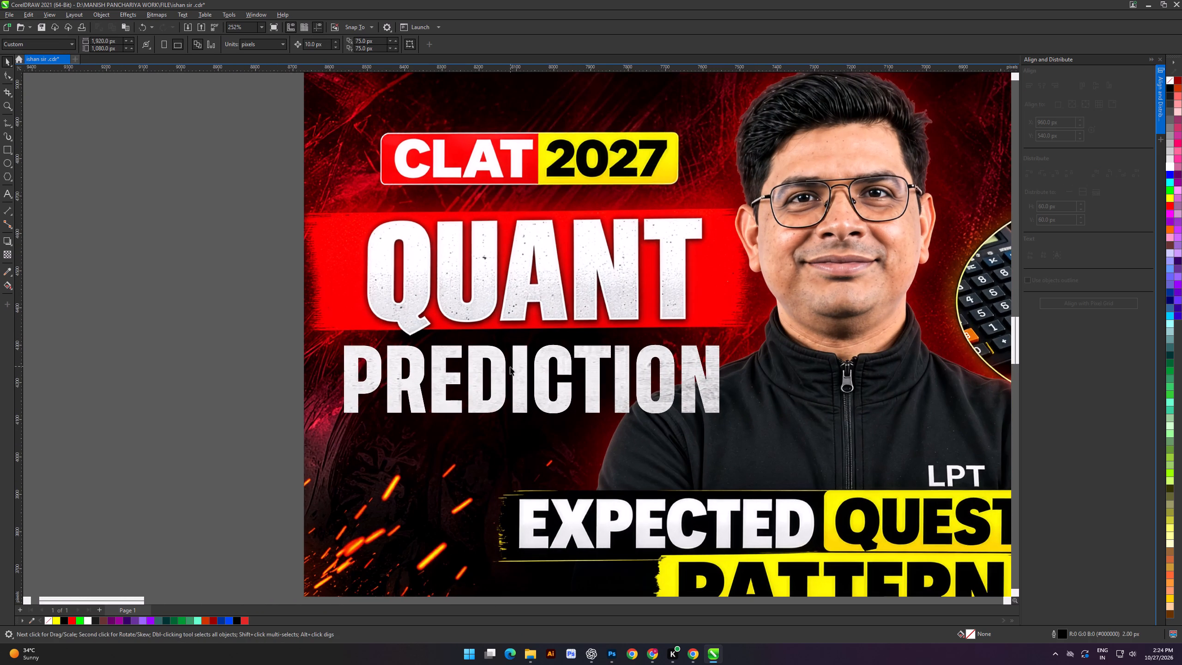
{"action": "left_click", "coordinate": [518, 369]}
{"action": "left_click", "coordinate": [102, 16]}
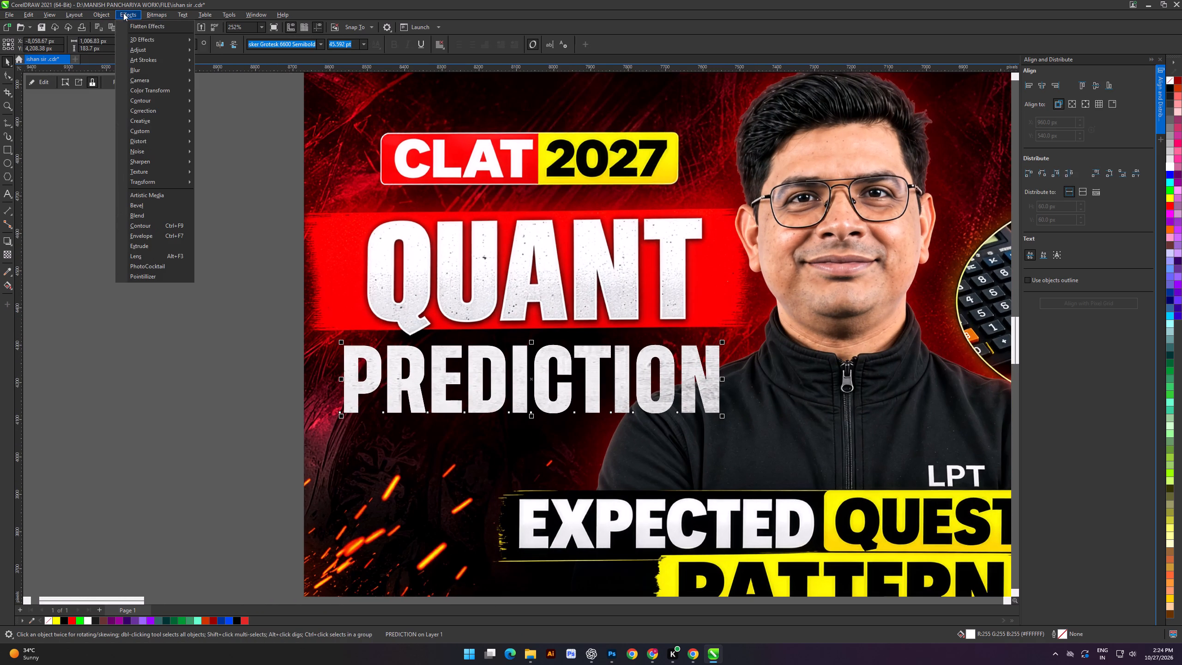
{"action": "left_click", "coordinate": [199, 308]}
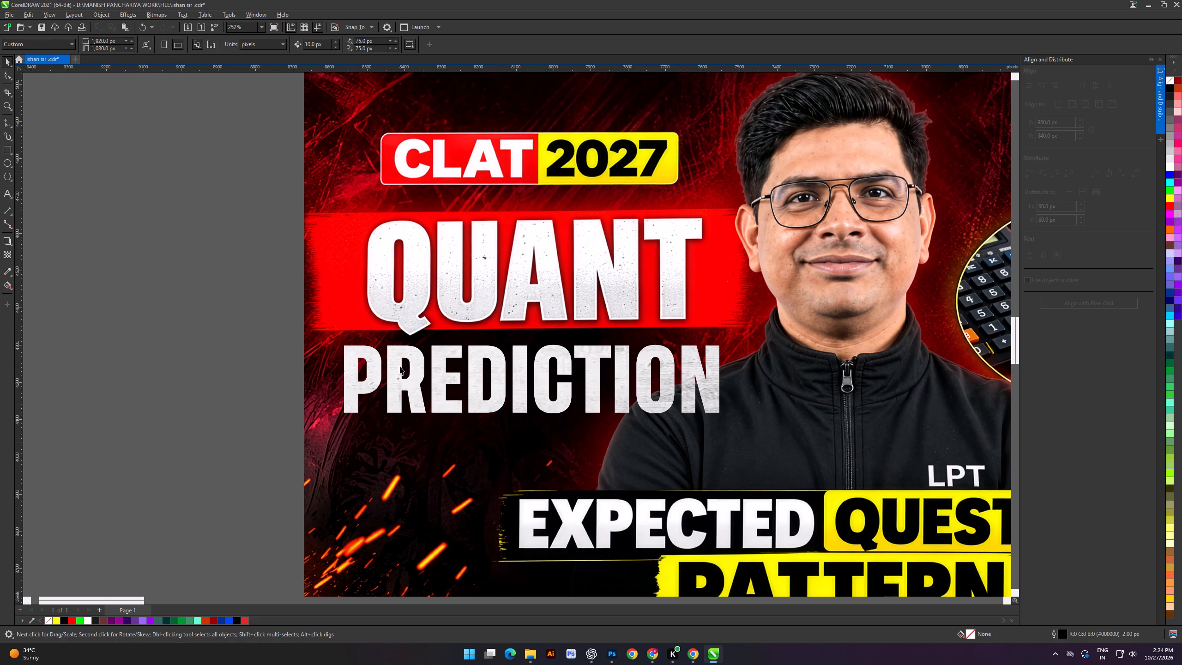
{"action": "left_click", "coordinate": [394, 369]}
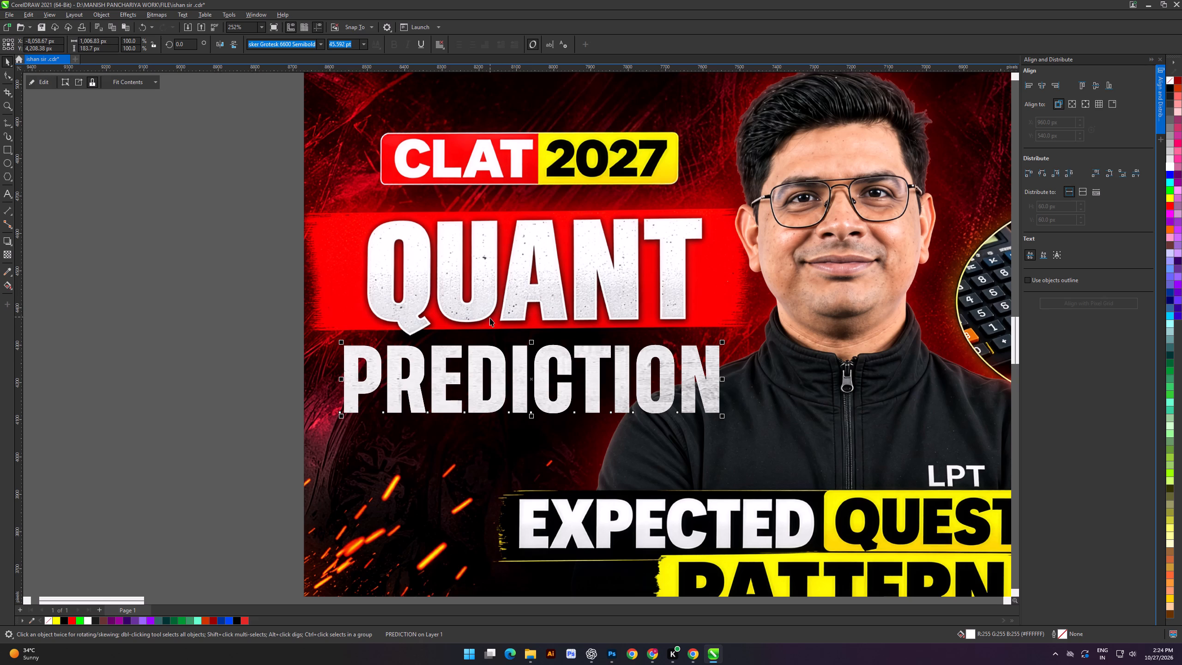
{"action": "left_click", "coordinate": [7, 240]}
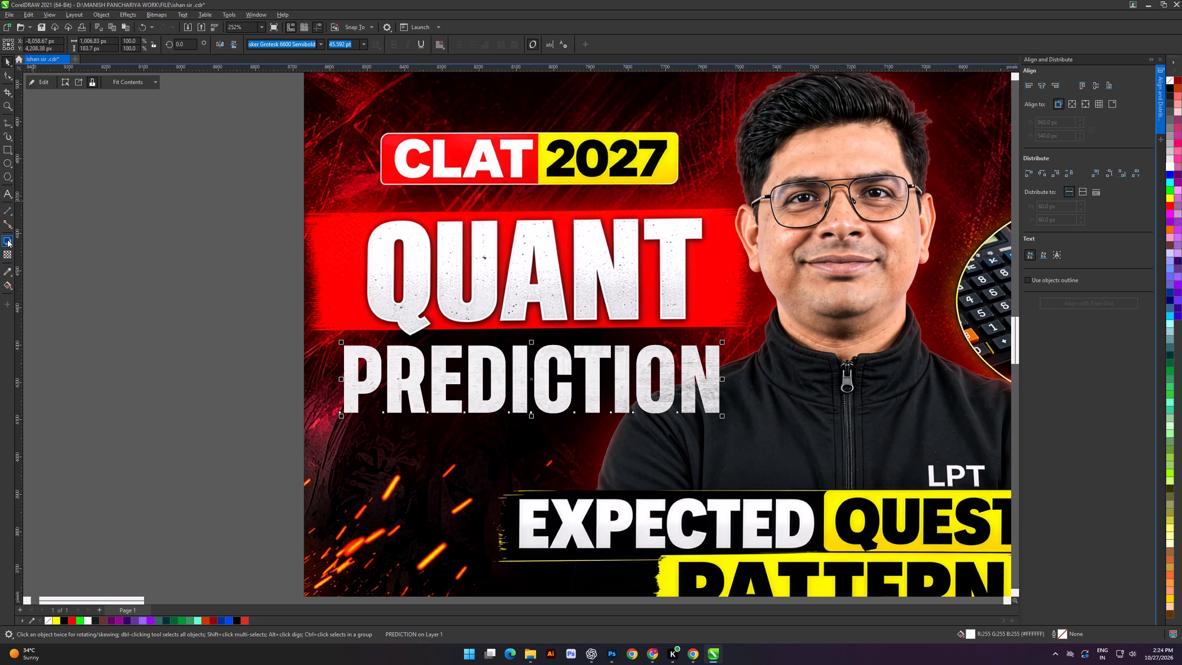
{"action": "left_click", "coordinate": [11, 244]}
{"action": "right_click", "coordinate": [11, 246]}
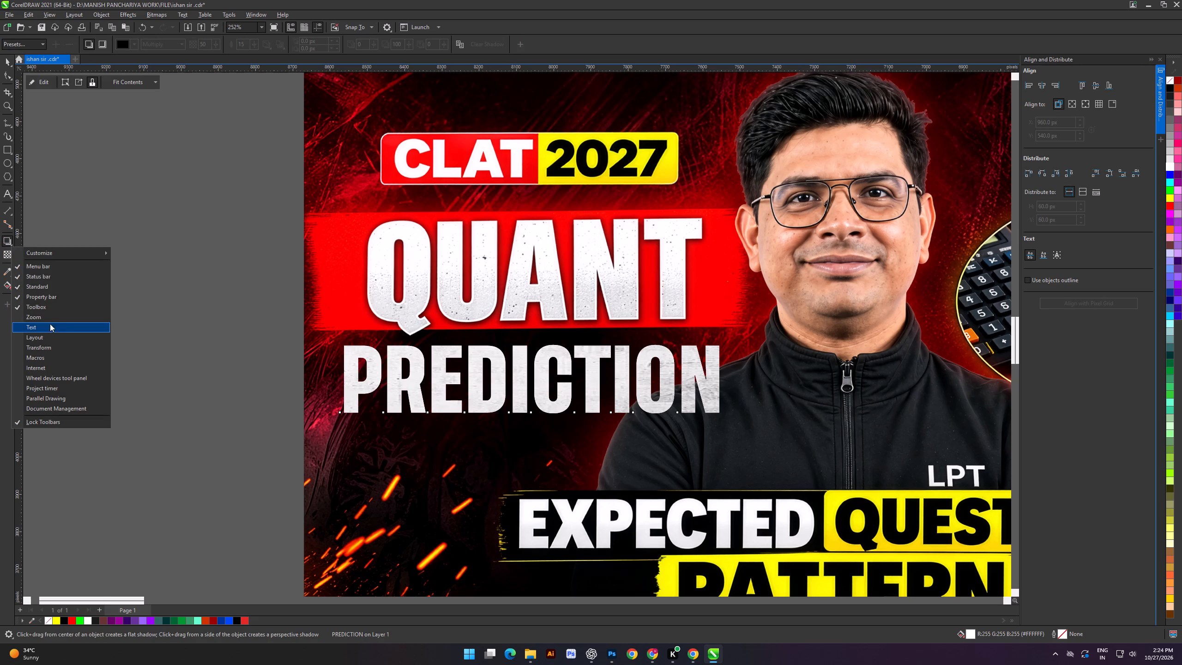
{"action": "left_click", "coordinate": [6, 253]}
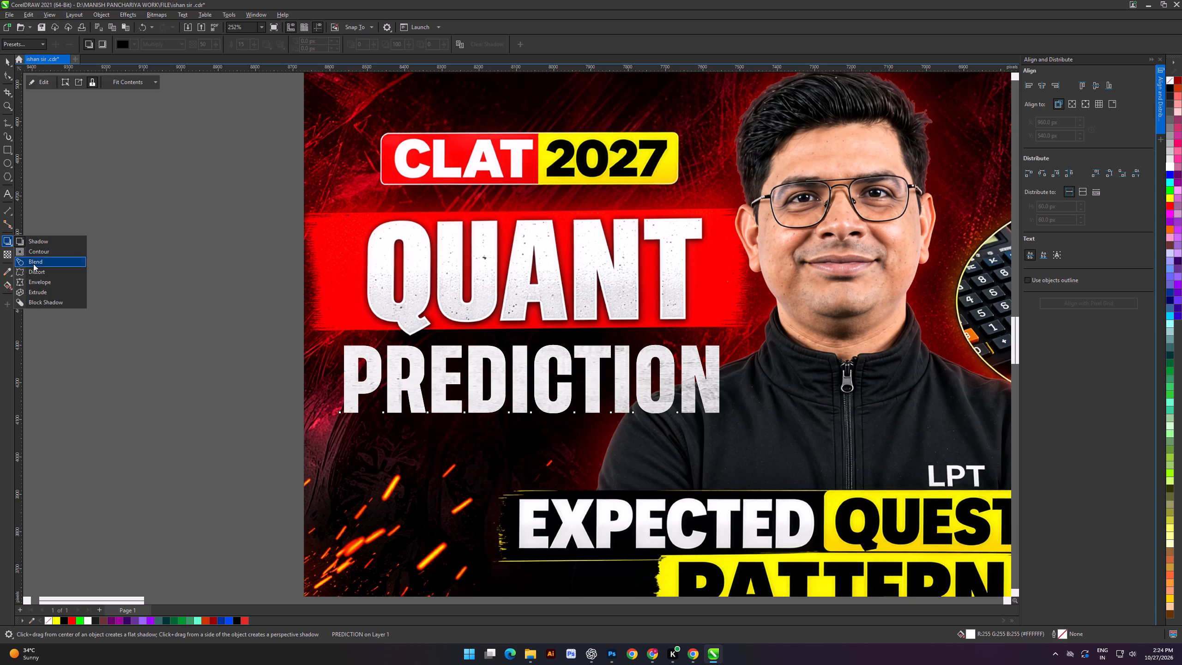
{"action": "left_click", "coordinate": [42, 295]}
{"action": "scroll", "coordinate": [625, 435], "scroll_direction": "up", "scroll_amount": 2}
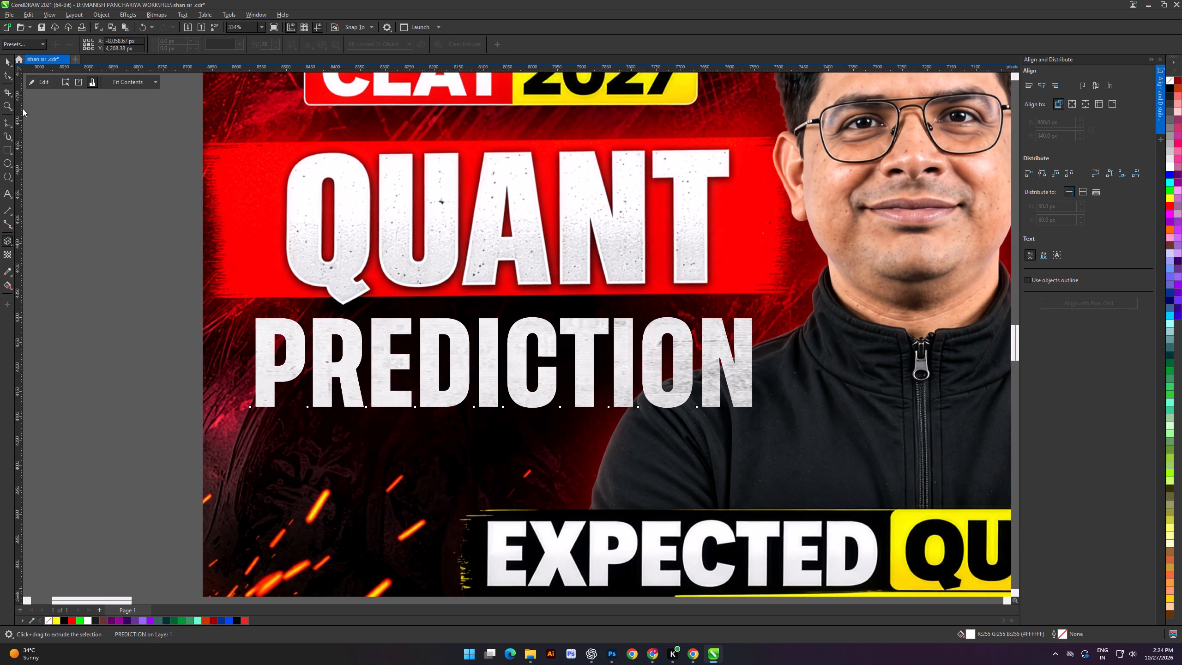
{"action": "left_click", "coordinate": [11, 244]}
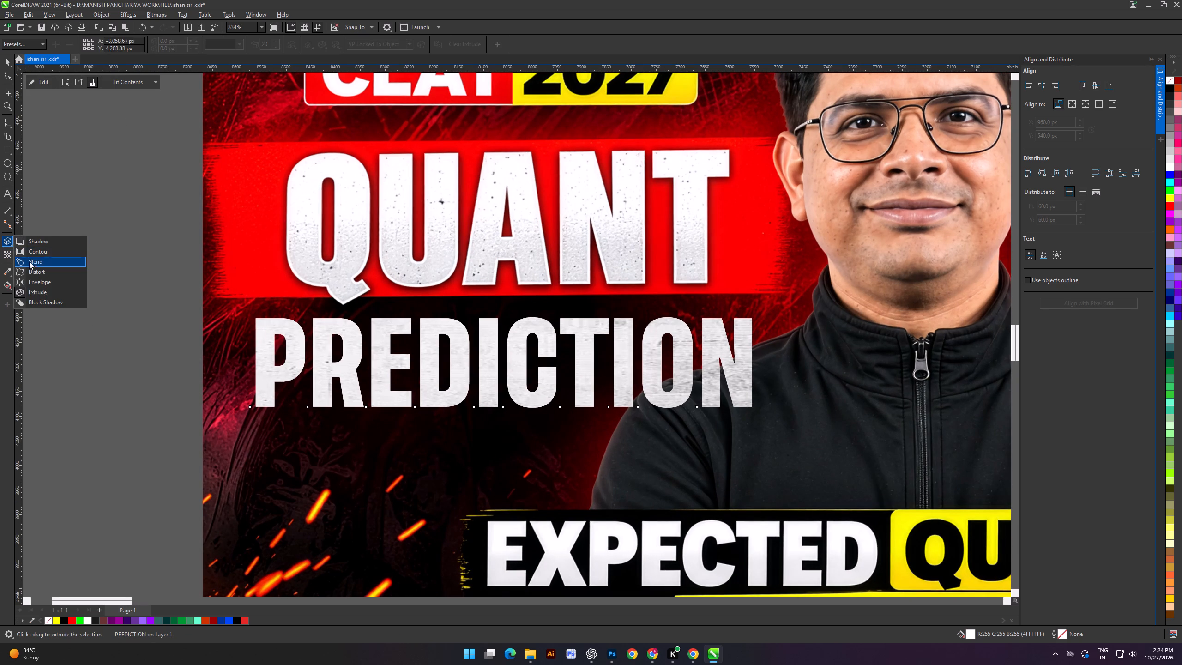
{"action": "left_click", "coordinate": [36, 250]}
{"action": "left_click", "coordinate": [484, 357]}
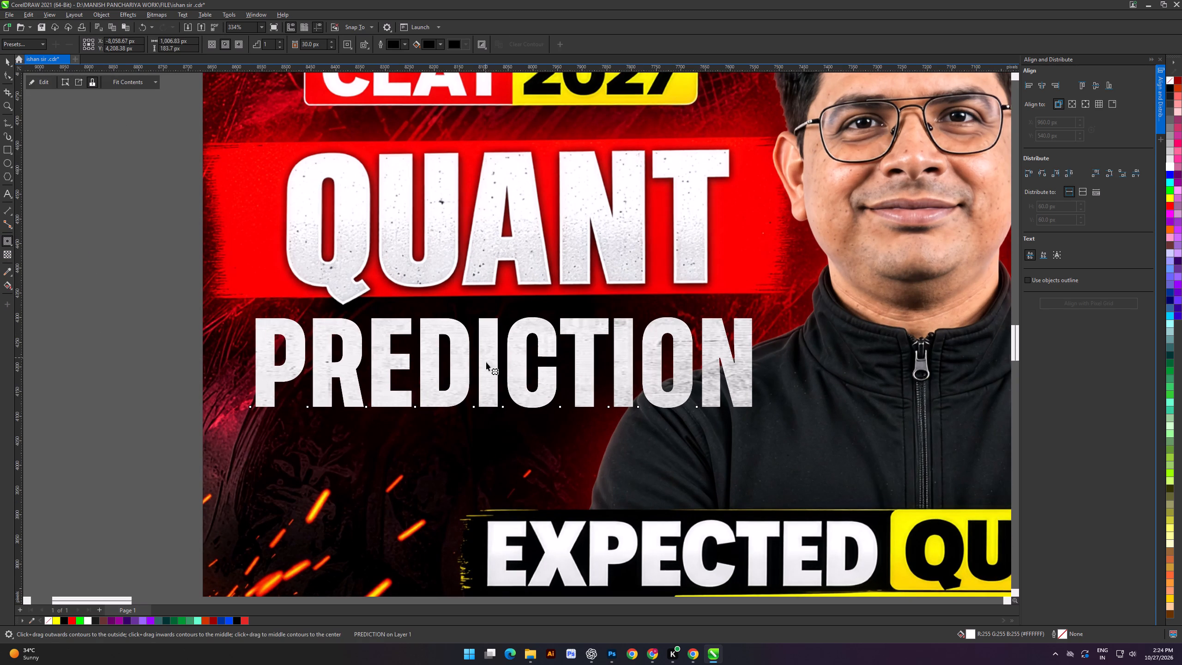
Apply an envelope to PREDICTION, raising its top and bottom middle nodes slightly so the text arches upward under QUANT.
{"action": "left_click", "coordinate": [10, 244]}
{"action": "right_click", "coordinate": [10, 244]}
{"action": "left_click", "coordinate": [8, 239]}
{"action": "left_click", "coordinate": [11, 244]}
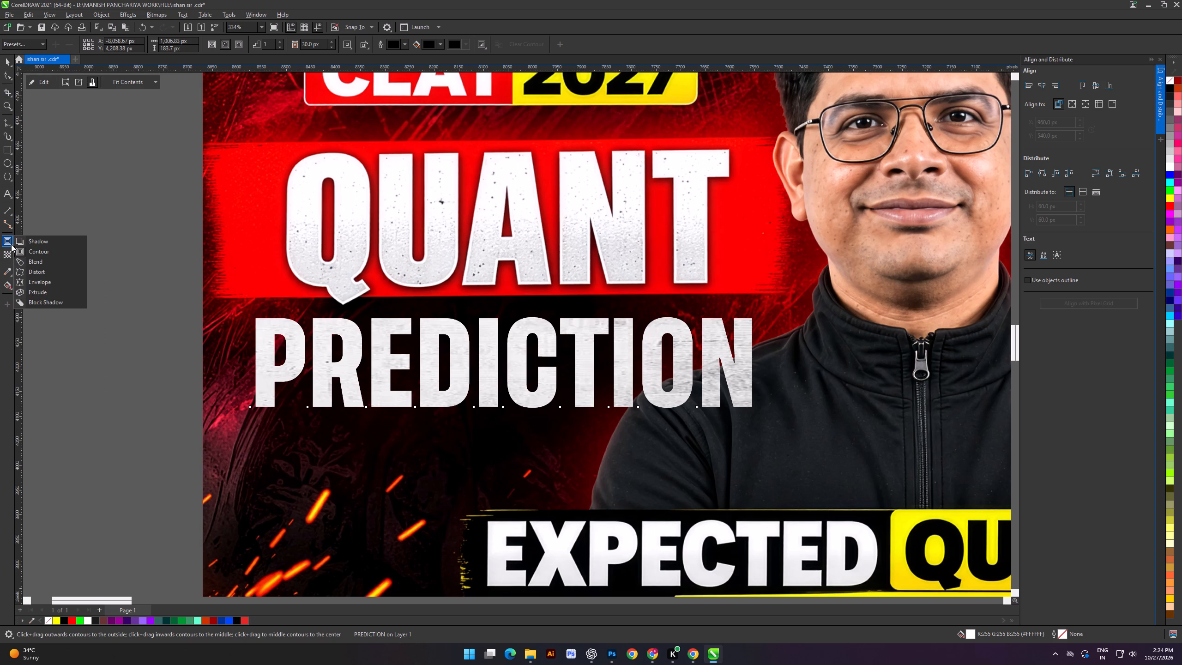
{"action": "left_click", "coordinate": [33, 287]}
{"action": "left_click_drag", "start_coordinate": [469, 437], "coordinate": [624, 282]}
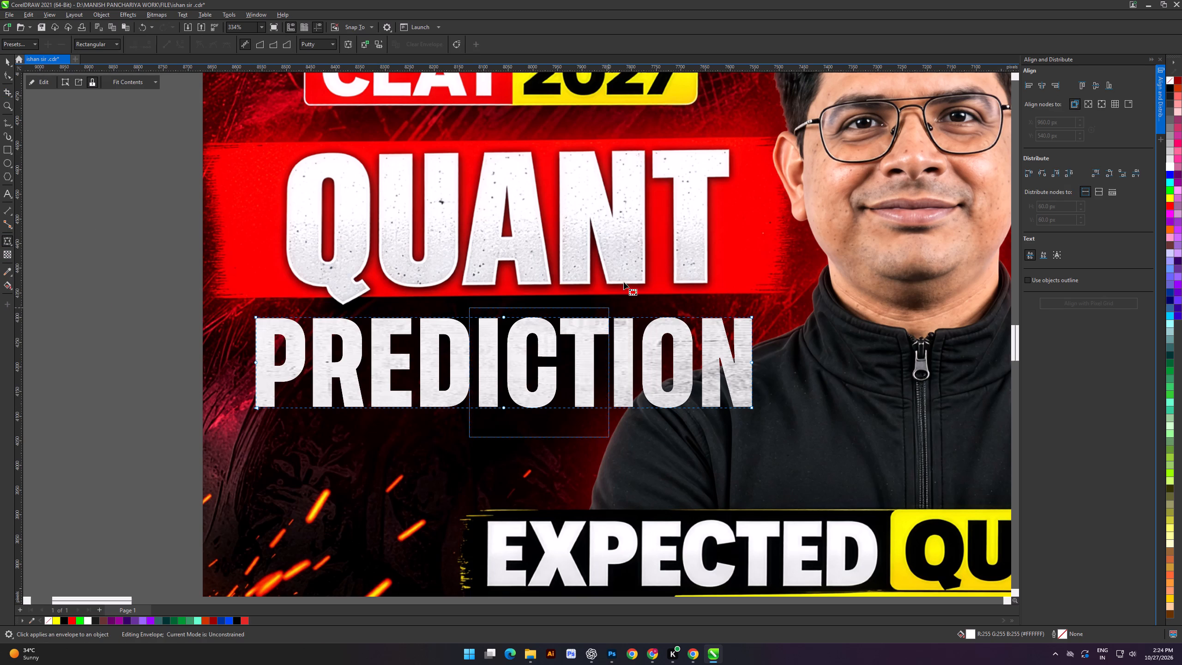
{"action": "left_click_drag", "start_coordinate": [624, 282], "coordinate": [627, 263]}
{"action": "left_click_drag", "start_coordinate": [505, 316], "coordinate": [506, 305]}
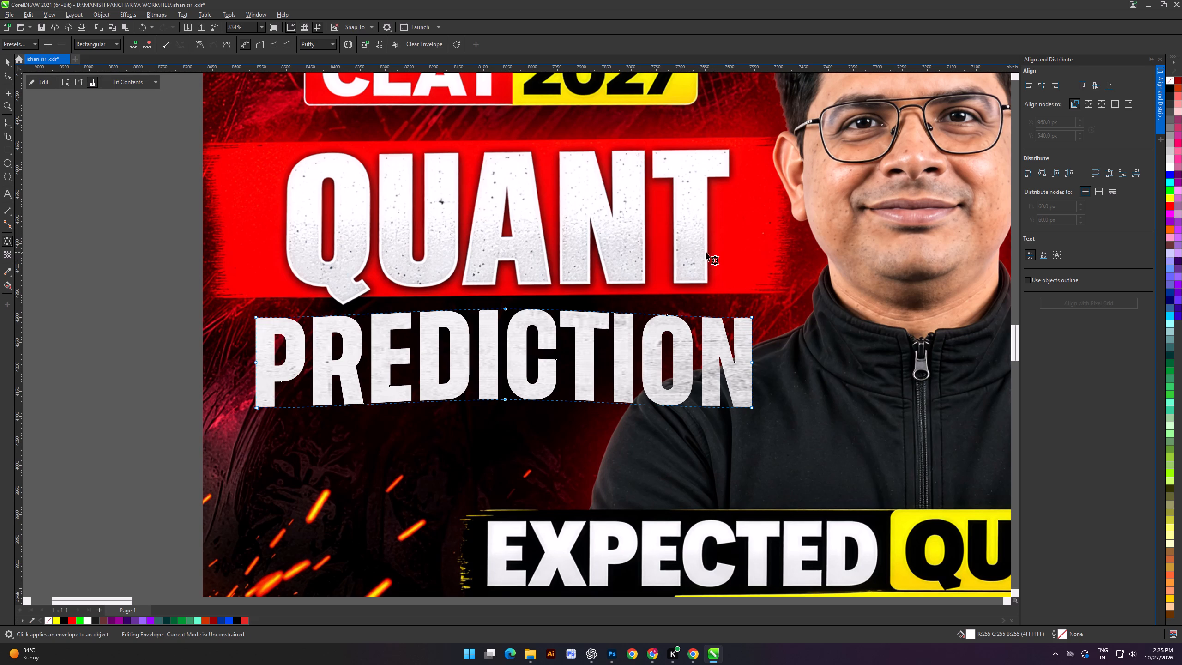
{"action": "left_click", "coordinate": [9, 60]}
{"action": "left_click", "coordinate": [79, 267]}
{"action": "scroll", "coordinate": [338, 252], "scroll_direction": "down", "scroll_amount": 4}
{"action": "scroll", "coordinate": [348, 248], "scroll_direction": "up", "scroll_amount": 13, "text": "shift"}
{"action": "left_click", "coordinate": [279, 249]}
{"action": "scroll", "coordinate": [393, 298], "scroll_direction": "up", "scroll_amount": 2}
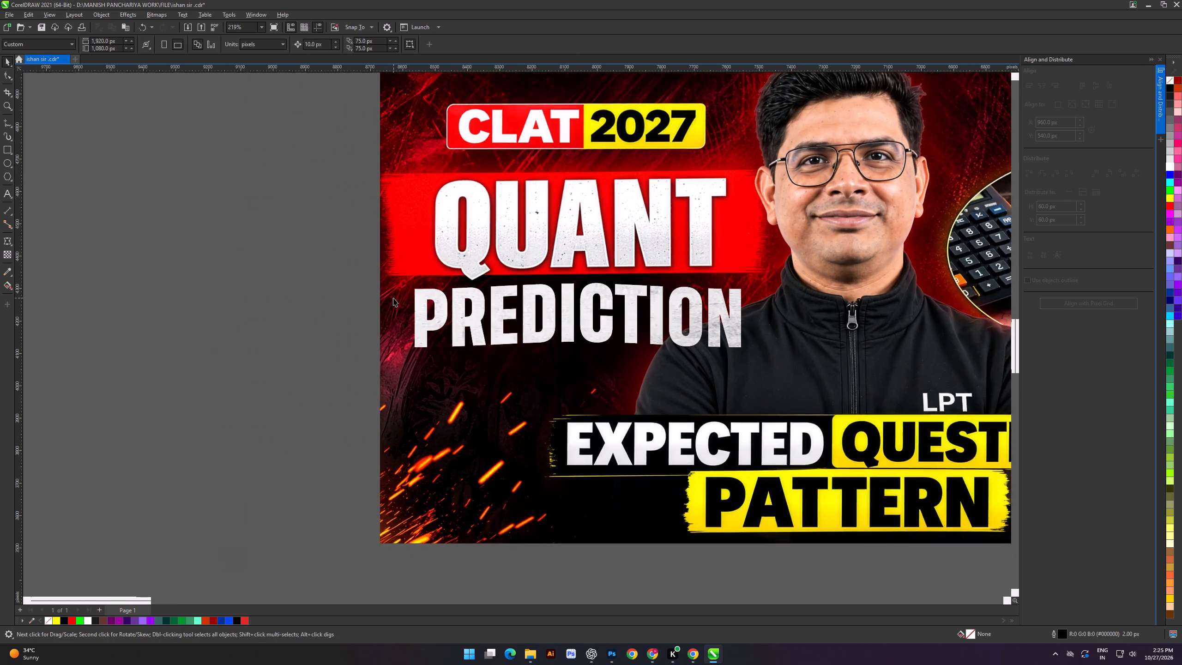
Add a black drop shadow running from PREDICTION's left edge to its right edge, set its opacity to 100, and break it apart.
{"action": "left_click", "coordinate": [504, 322]}
{"action": "left_click", "coordinate": [512, 330]}
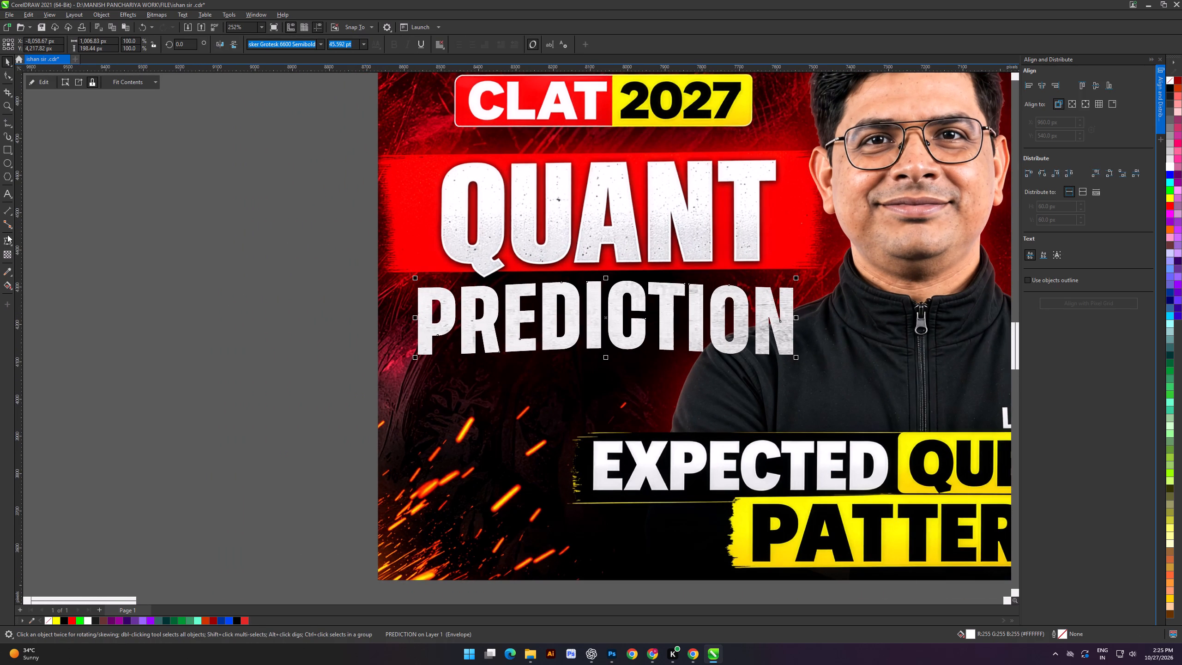
{"action": "left_click", "coordinate": [11, 247]}
{"action": "left_click", "coordinate": [29, 240]}
{"action": "left_click_drag", "start_coordinate": [428, 312], "coordinate": [790, 315]}
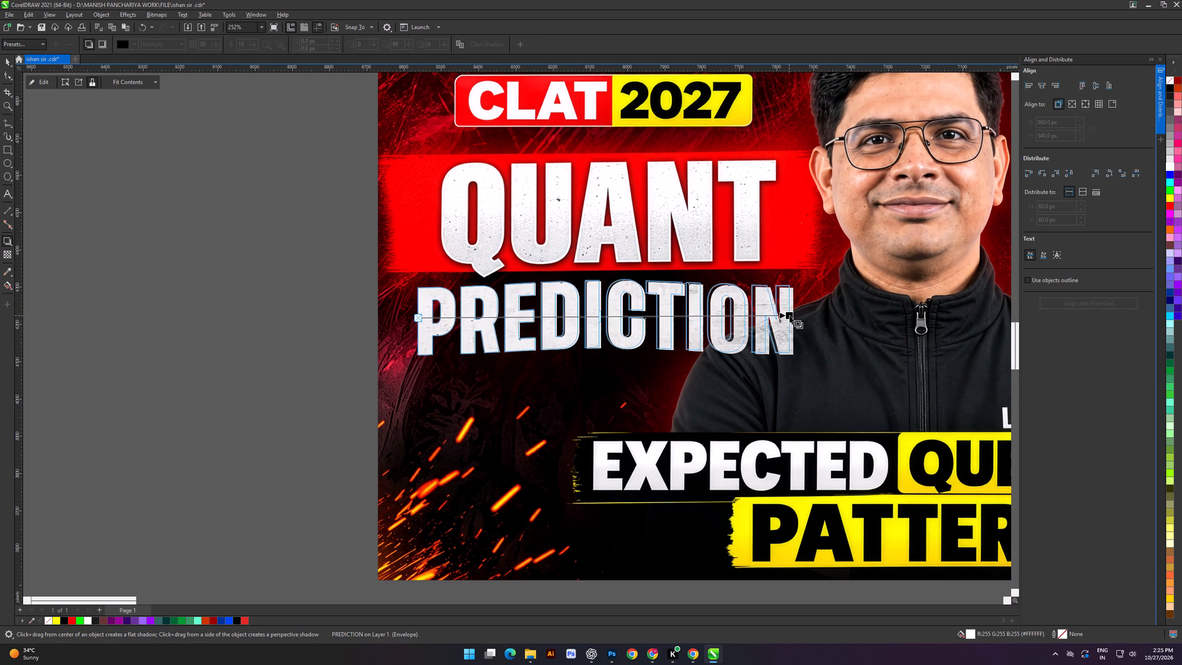
{"action": "left_click_drag", "start_coordinate": [790, 315], "coordinate": [795, 326]}
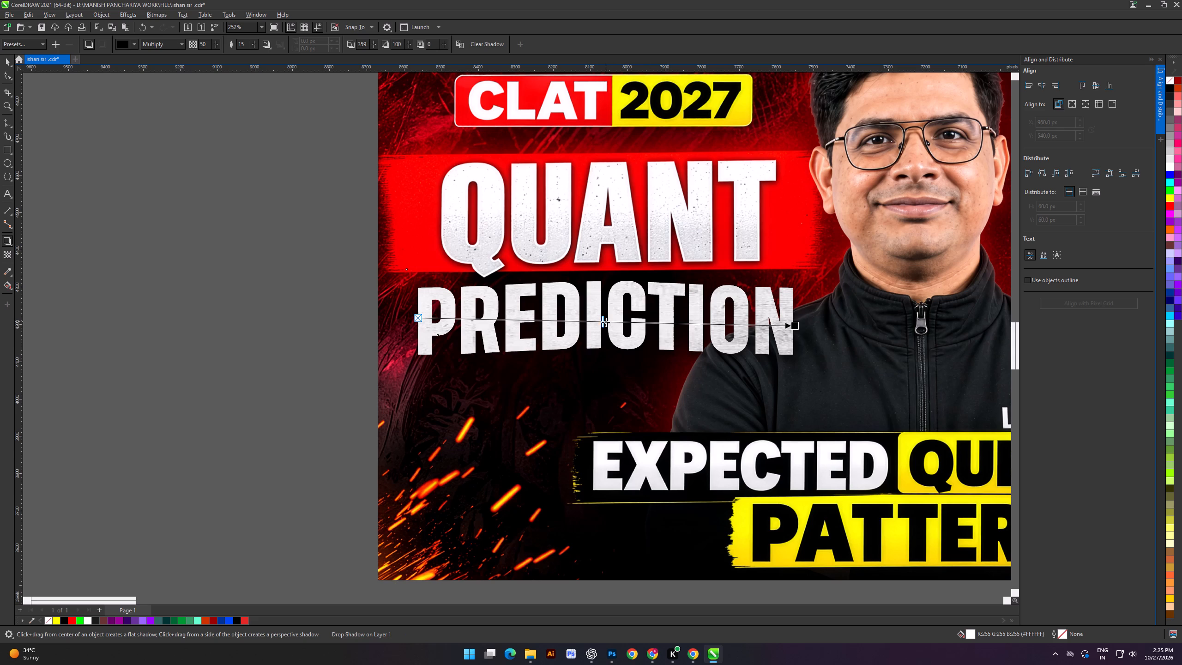
{"action": "left_click_drag", "start_coordinate": [602, 322], "coordinate": [850, 331]}
{"action": "left_click", "coordinate": [2, 56]}
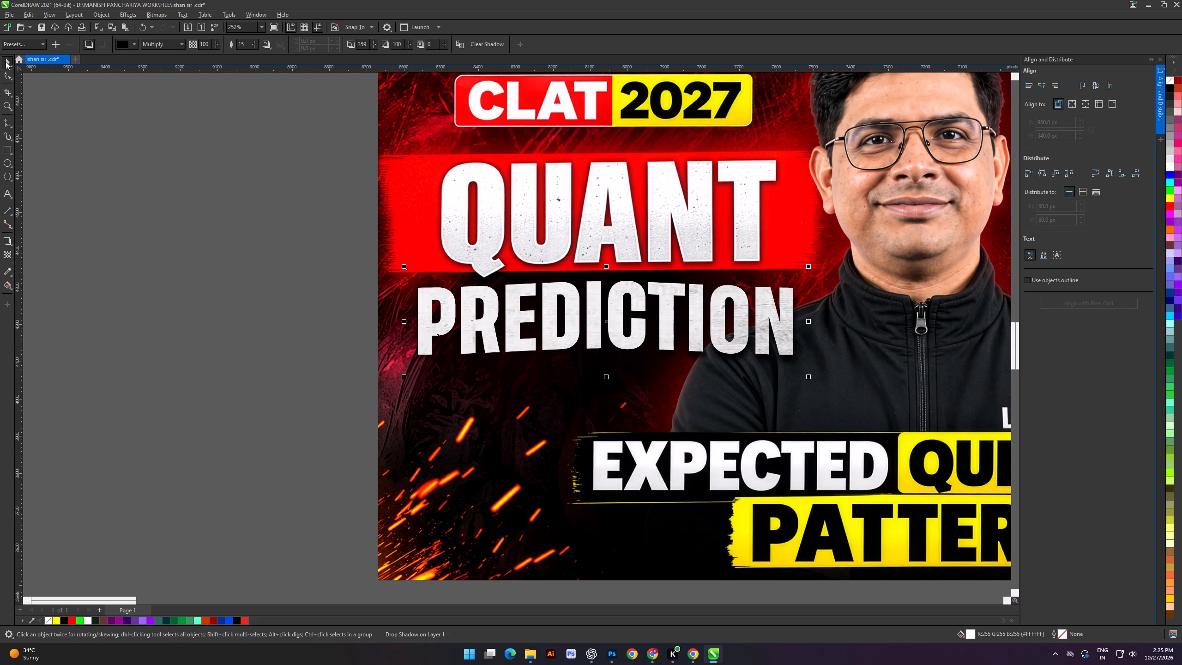
{"action": "left_click", "coordinate": [6, 61]}
{"action": "left_click_drag", "start_coordinate": [115, 217], "coordinate": [128, 223]}
{"action": "left_click", "coordinate": [792, 359]}
{"action": "right_click", "coordinate": [792, 359]}
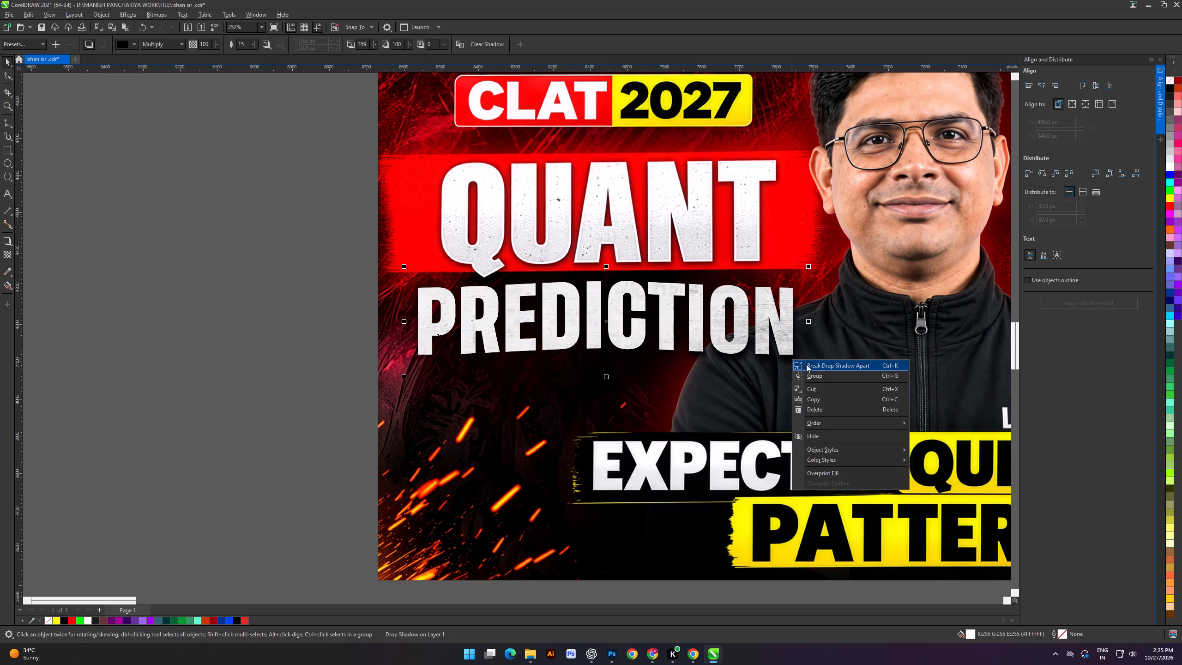
{"action": "left_click", "coordinate": [806, 364]}
{"action": "left_click_drag", "start_coordinate": [185, 320], "coordinate": [195, 320]}
Add a second drop shadow to PREDICTION running from its right edge to its left edge, with opacity 100.
{"action": "left_click", "coordinate": [513, 337]}
{"action": "left_click", "coordinate": [12, 239]}
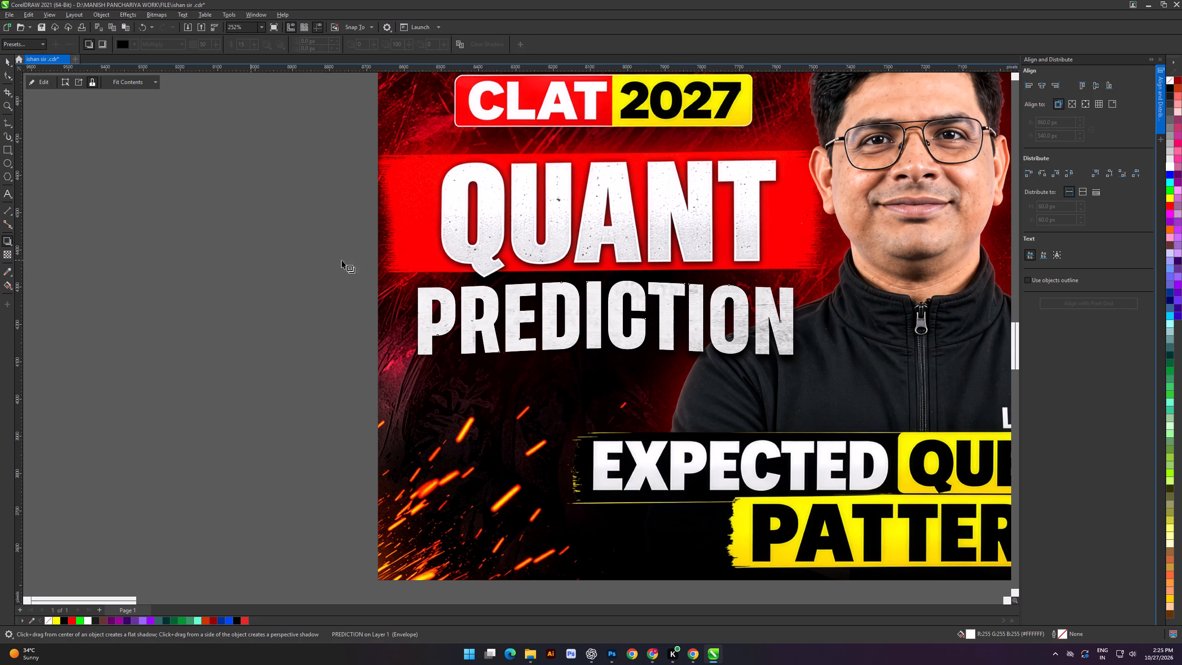
{"action": "left_click_drag", "start_coordinate": [778, 316], "coordinate": [413, 327]}
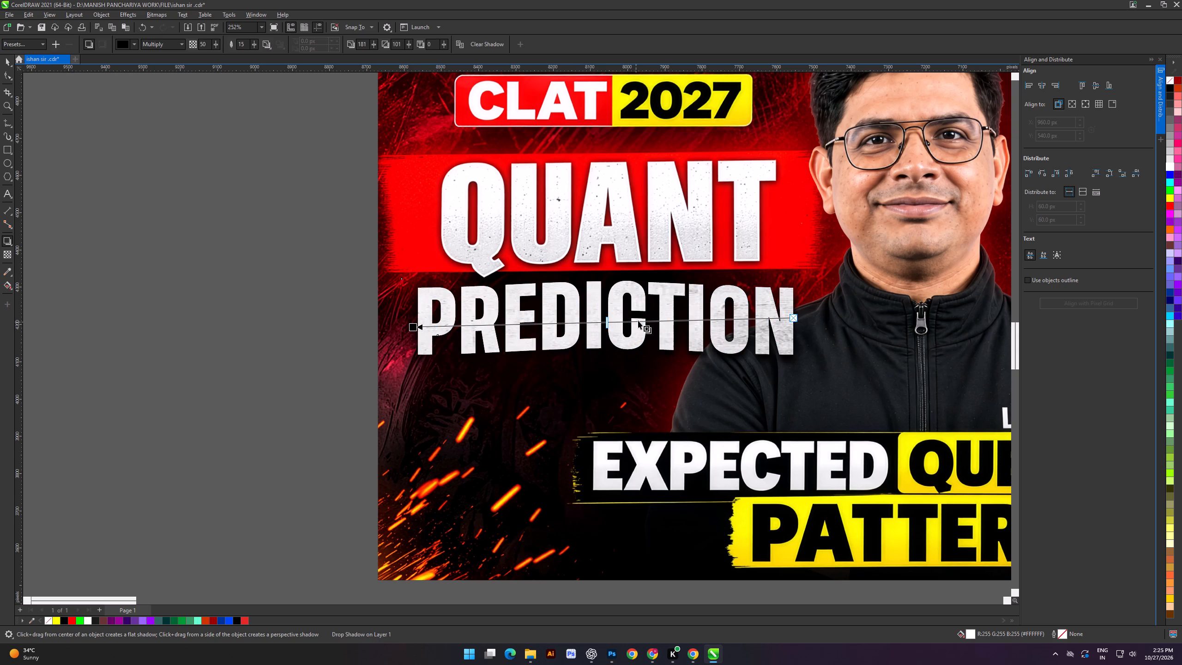
{"action": "left_click_drag", "start_coordinate": [607, 320], "coordinate": [217, 338]}
{"action": "left_click", "coordinate": [5, 60]}
{"action": "left_click_drag", "start_coordinate": [170, 314], "coordinate": [177, 315]}
Give PREDICTION a black 10 px outline placed behind the fill and scaling with the object.
{"action": "left_click", "coordinate": [488, 327]}
{"action": "key", "text": "F12"}
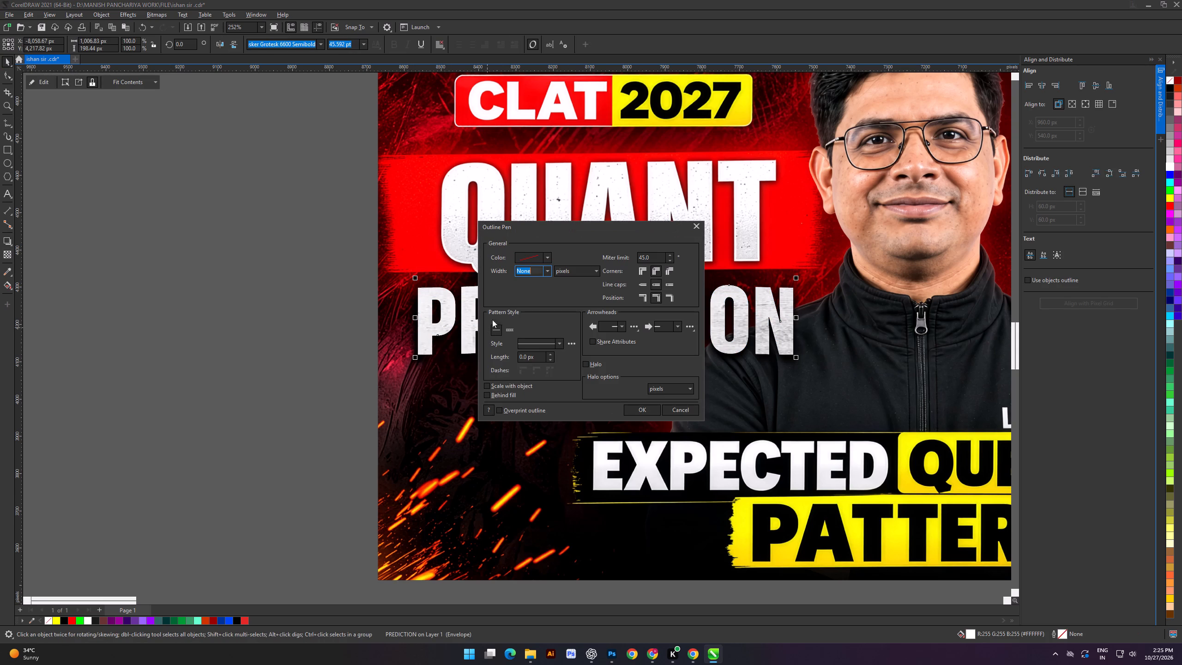
{"action": "left_click", "coordinate": [549, 273]}
{"action": "left_click", "coordinate": [535, 318]}
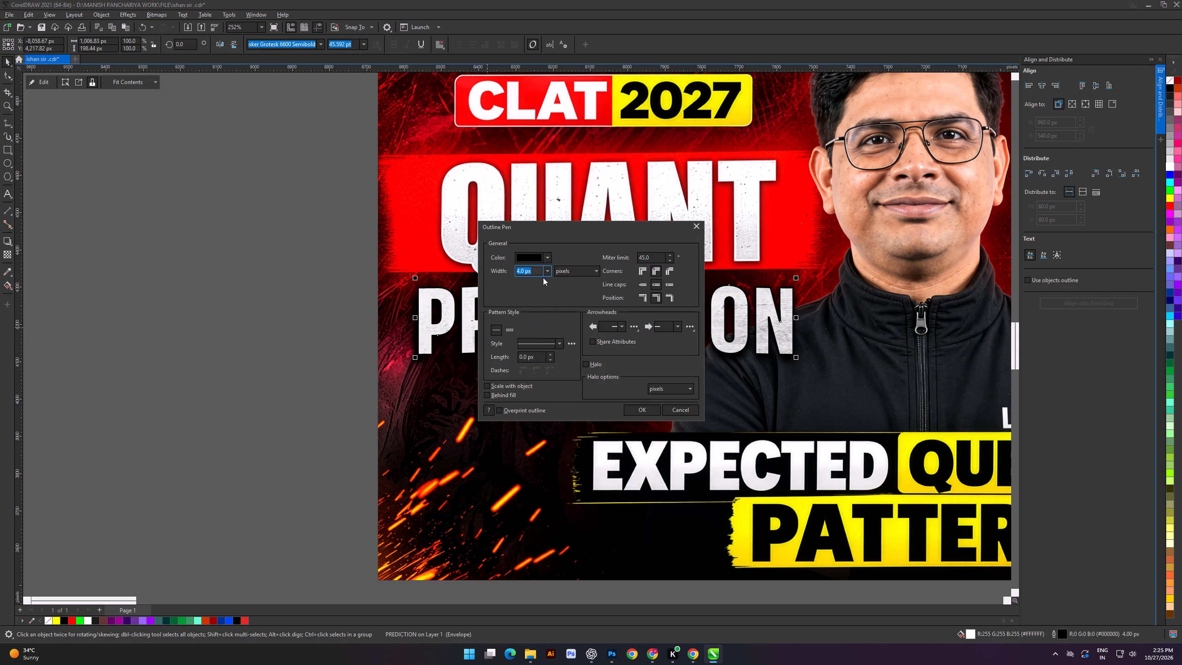
{"action": "double_click", "coordinate": [547, 259]}
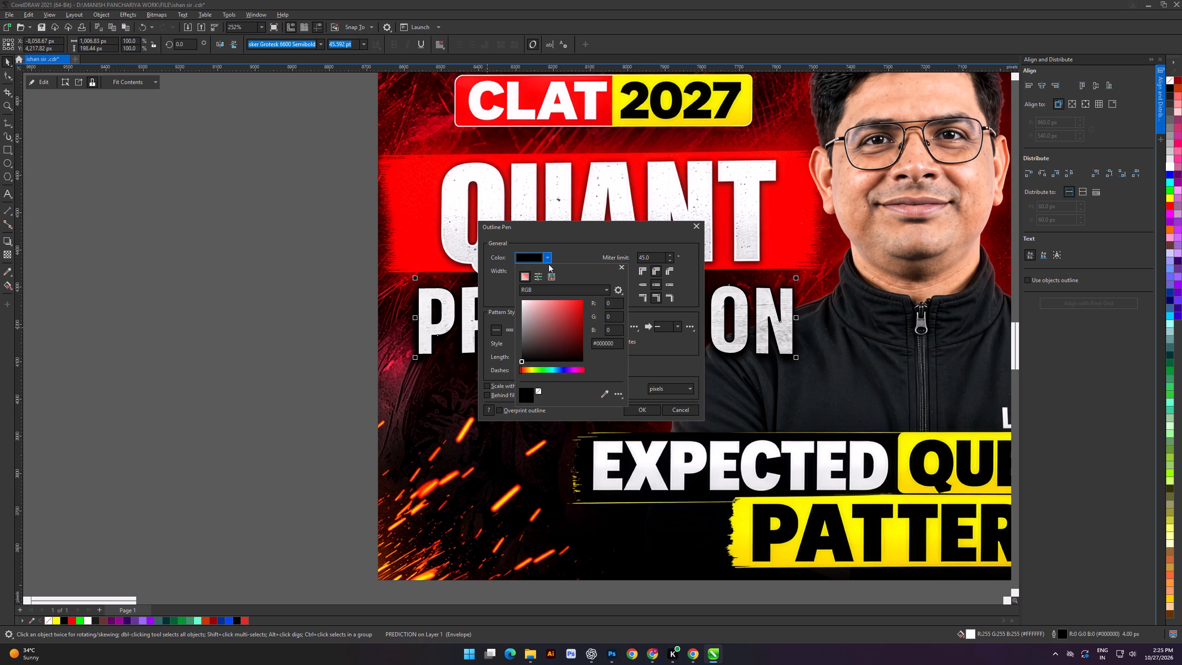
{"action": "left_click", "coordinate": [549, 264]}
{"action": "left_click", "coordinate": [549, 259]}
{"action": "left_click", "coordinate": [552, 271]}
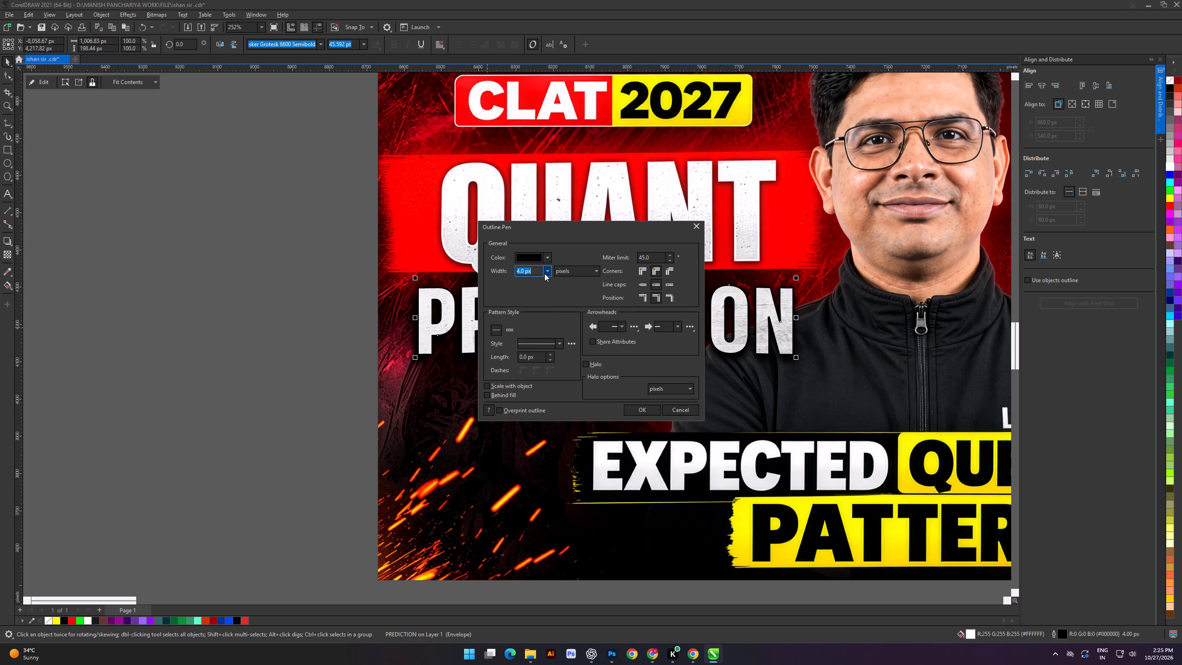
{"action": "left_click", "coordinate": [544, 273]}
{"action": "left_click", "coordinate": [528, 335]}
{"action": "left_click", "coordinate": [499, 397]}
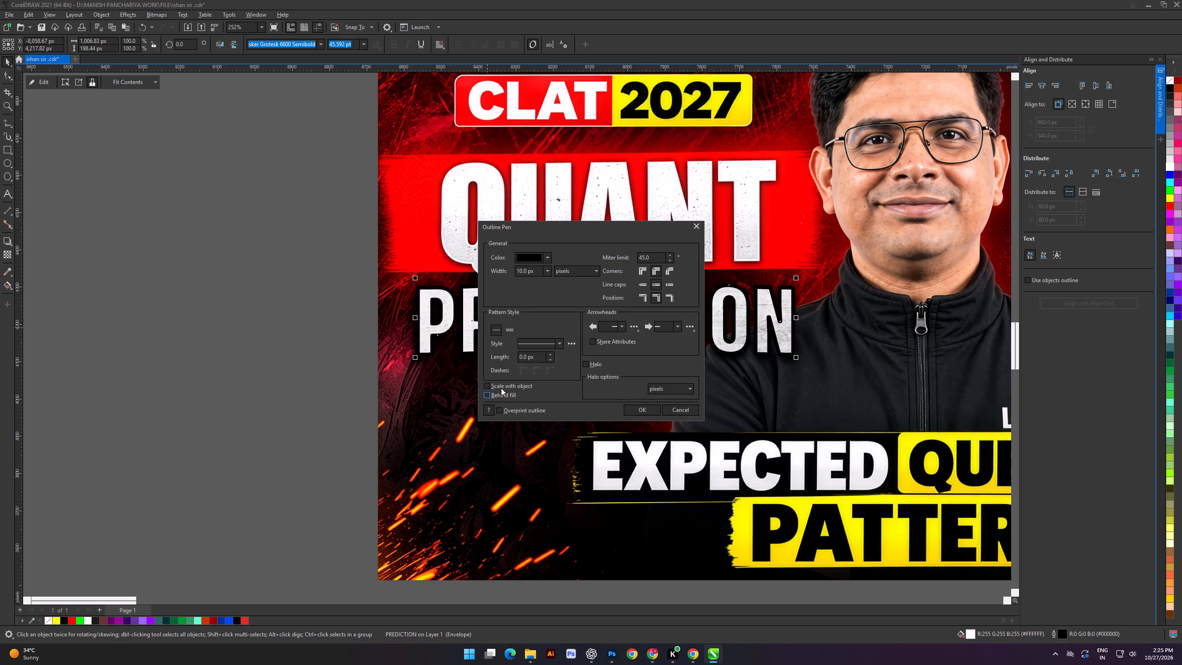
{"action": "left_click", "coordinate": [501, 386]}
{"action": "left_click", "coordinate": [519, 407]}
{"action": "left_click", "coordinate": [631, 407]}
{"action": "left_click", "coordinate": [327, 328]}
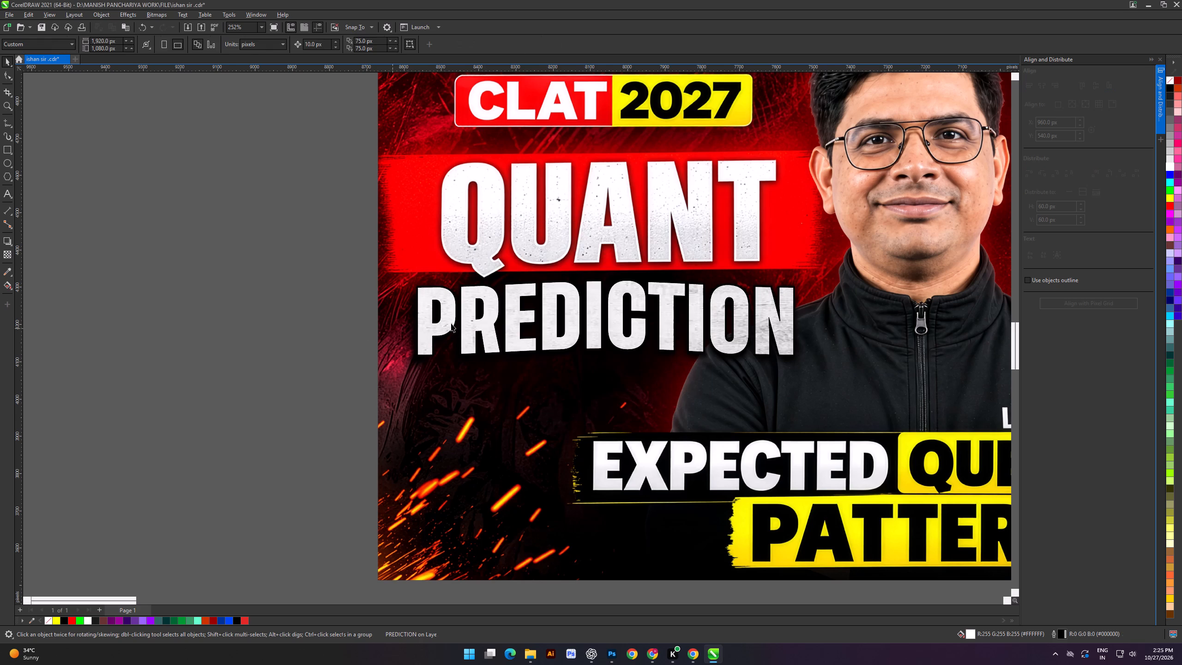
Examine the PREDICTION headline and the whole thumbnail layout at close and full view.
{"action": "scroll", "coordinate": [511, 310], "scroll_direction": "down", "scroll_amount": 3}
{"action": "scroll", "coordinate": [466, 306], "scroll_direction": "up", "scroll_amount": 5, "text": "shift"}
{"action": "left_click", "coordinate": [361, 277]}
{"action": "scroll", "coordinate": [471, 276], "scroll_direction": "up", "scroll_amount": 4, "text": "alt"}
{"action": "scroll", "coordinate": [474, 277], "scroll_direction": "down", "scroll_amount": 7}
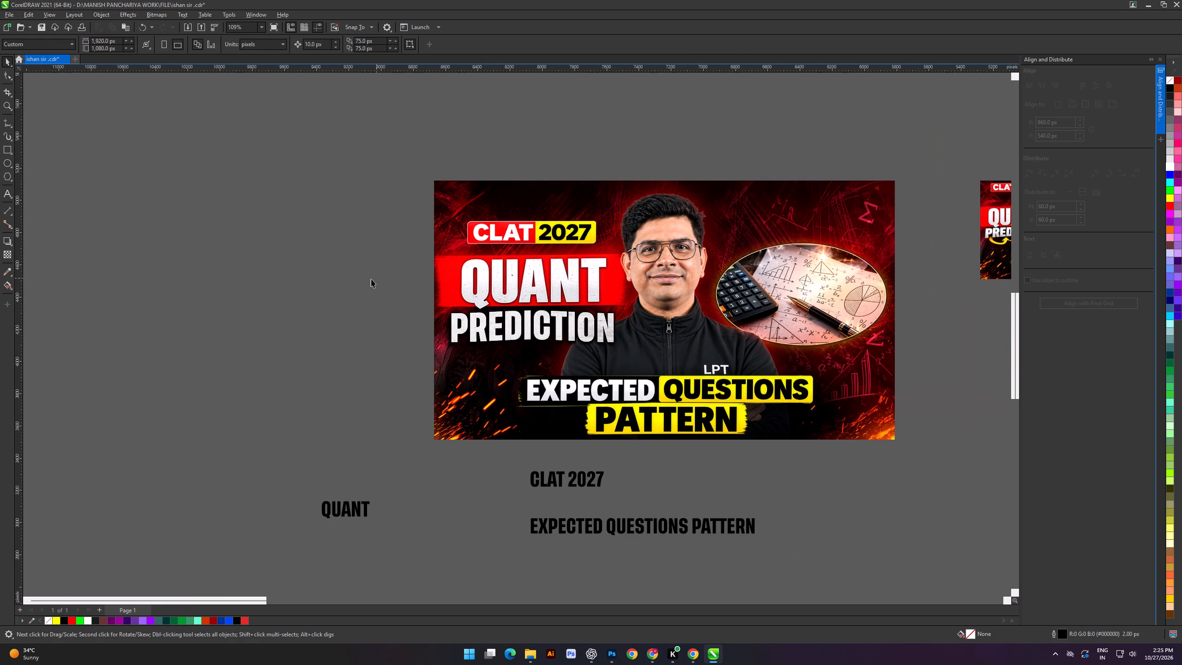
{"action": "left_click", "coordinate": [370, 279]}
{"action": "scroll", "coordinate": [477, 281], "scroll_direction": "up", "scroll_amount": 6, "text": "shift"}
{"action": "left_click", "coordinate": [344, 284]}
{"action": "scroll", "coordinate": [592, 381], "scroll_direction": "up", "scroll_amount": 3}
{"action": "scroll", "coordinate": [591, 377], "scroll_direction": "down", "scroll_amount": 4}
{"action": "scroll", "coordinate": [518, 363], "scroll_direction": "up", "scroll_amount": 1, "text": "shift"}
{"action": "scroll", "coordinate": [518, 364], "scroll_direction": "down", "scroll_amount": 4, "text": "shift"}
{"action": "scroll", "coordinate": [356, 331], "scroll_direction": "down", "scroll_amount": 7, "text": "shift"}
{"action": "scroll", "coordinate": [339, 316], "scroll_direction": "down", "scroll_amount": 4, "text": "alt"}
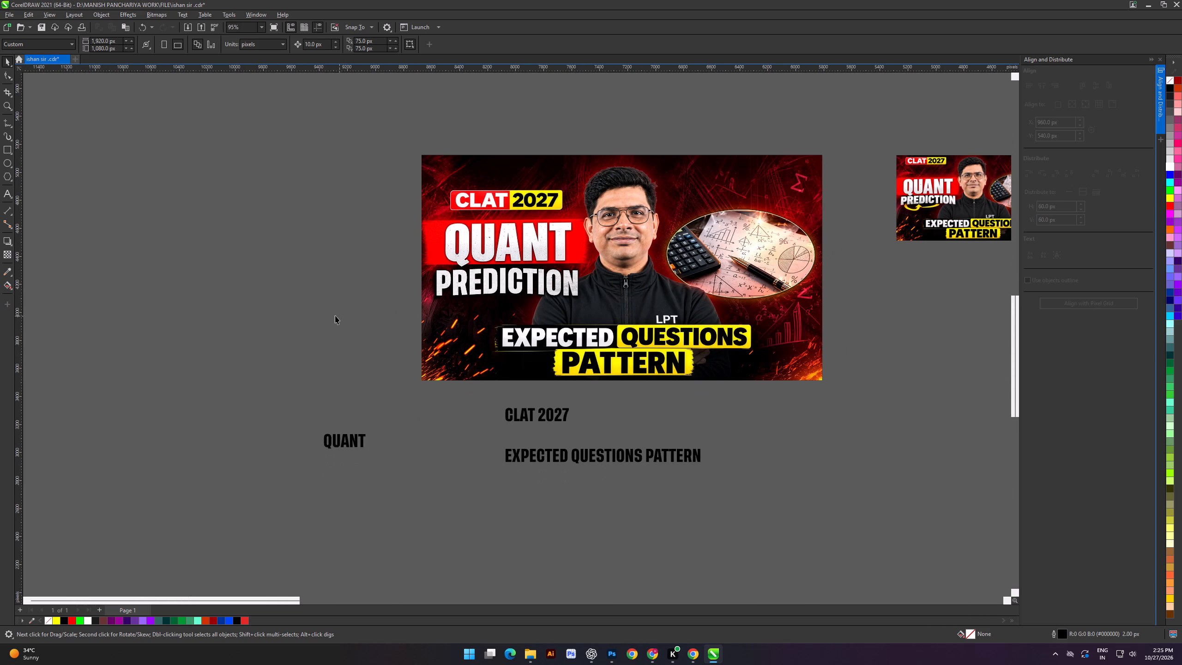
{"action": "left_click", "coordinate": [317, 314]}
{"action": "scroll", "coordinate": [401, 297], "scroll_direction": "down", "scroll_amount": 2, "text": "alt"}
{"action": "scroll", "coordinate": [401, 297], "scroll_direction": "down", "scroll_amount": 4, "text": "shift"}
{"action": "scroll", "coordinate": [403, 297], "scroll_direction": "down", "scroll_amount": 4, "text": "alt"}
{"action": "scroll", "coordinate": [329, 309], "scroll_direction": "up", "scroll_amount": 2, "text": "alt"}
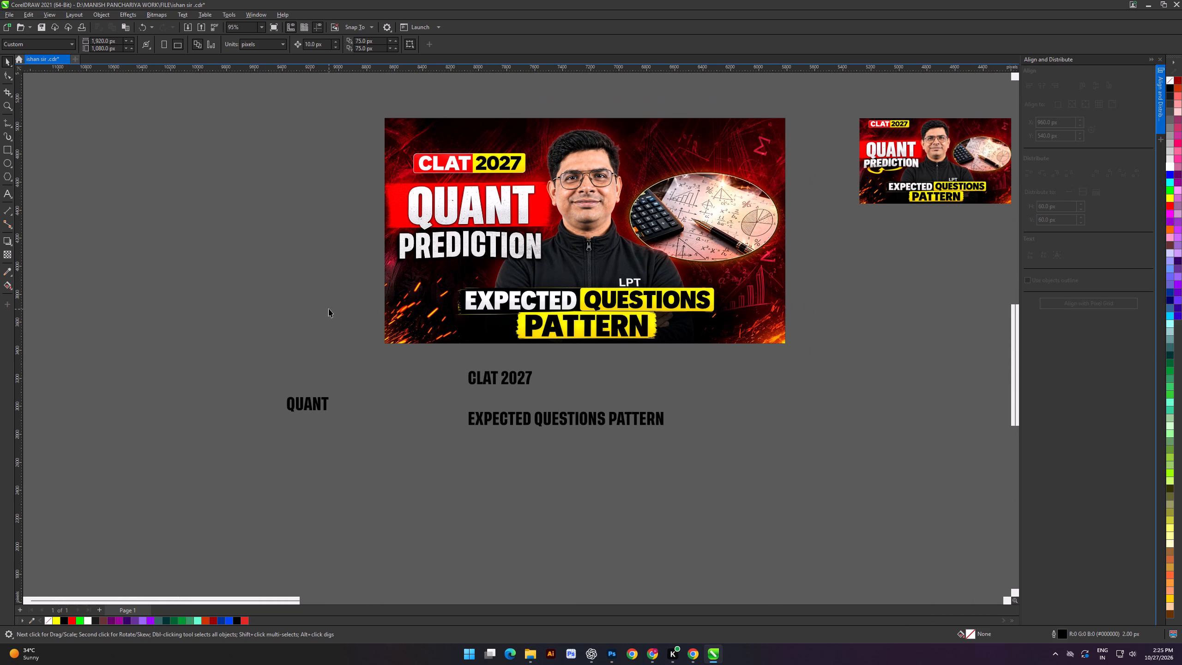
{"action": "left_click", "coordinate": [329, 308]}
Edit the thumbnail frame's contents, nudge the upscaled image up 20 px, and finish editing.
{"action": "double_click", "coordinate": [608, 205]}
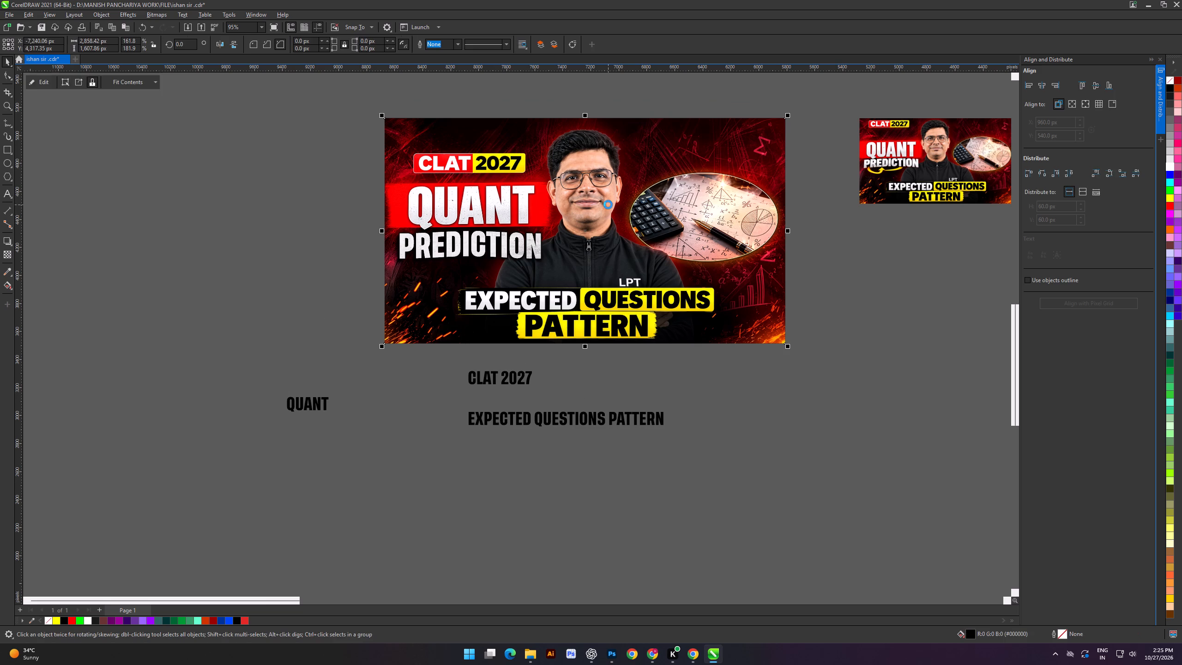
{"action": "left_click", "coordinate": [592, 192]}
{"action": "key", "text": "Right"}
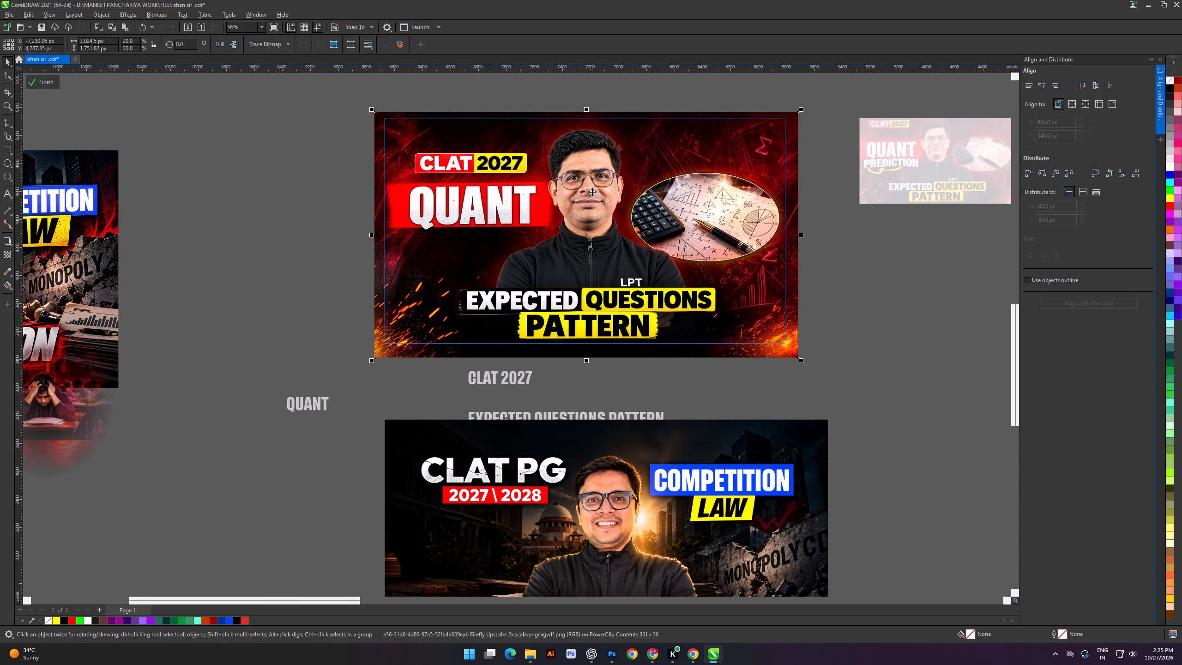
{"action": "key", "text": "Left"}
{"action": "key", "text": "Up"}
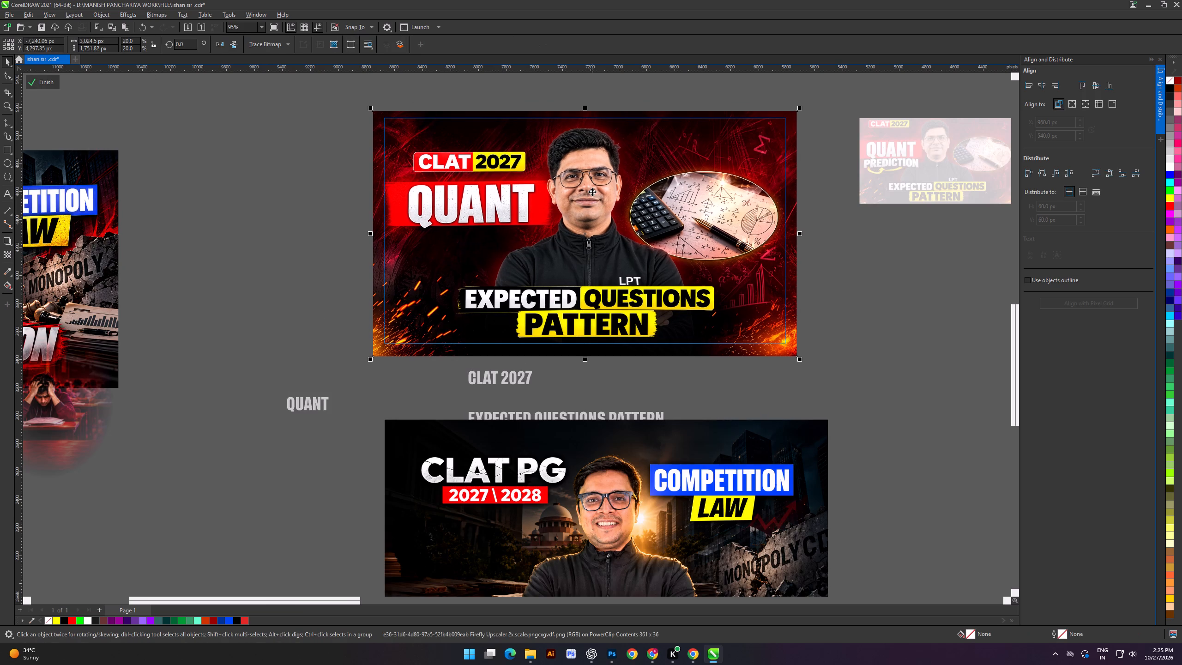
{"action": "key", "text": "Up"}
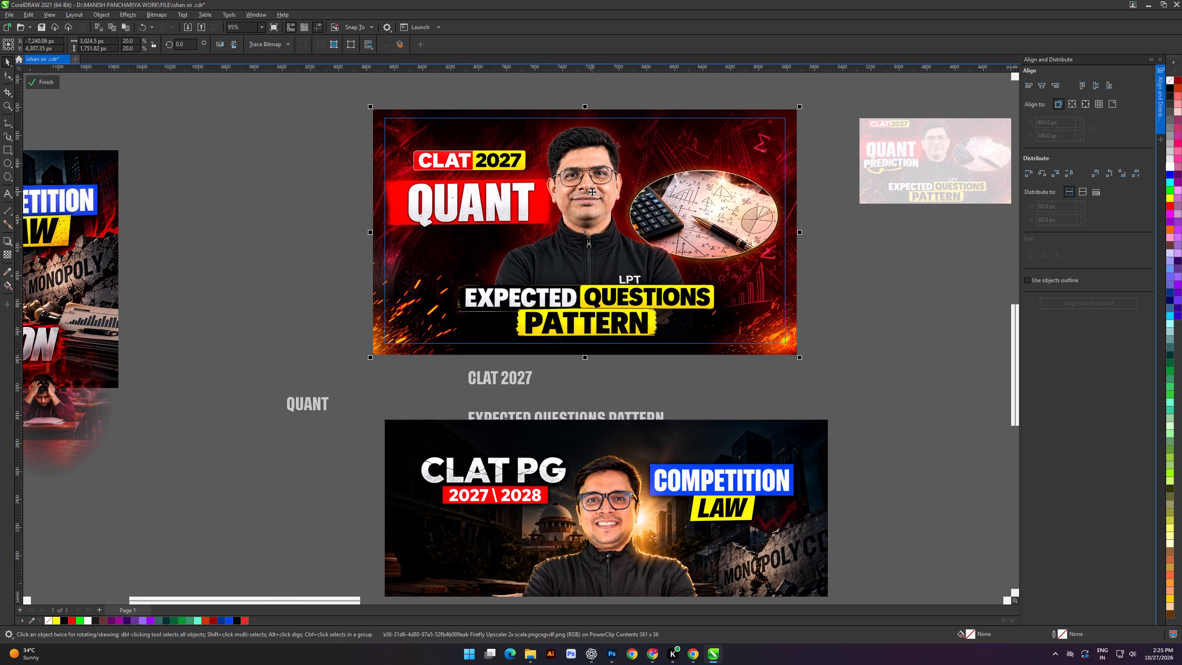
{"action": "left_click", "coordinate": [51, 80]}
{"action": "left_click", "coordinate": [196, 161]}
Select PREDICTION together with its shadows and nudge them up 20 px under QUANT.
{"action": "left_click_drag", "start_coordinate": [230, 180], "coordinate": [593, 306]}
{"action": "key", "text": "Down"}
{"action": "key", "text": "Up"}
{"action": "key", "text": "Up"}
{"action": "key", "text": "Up"}
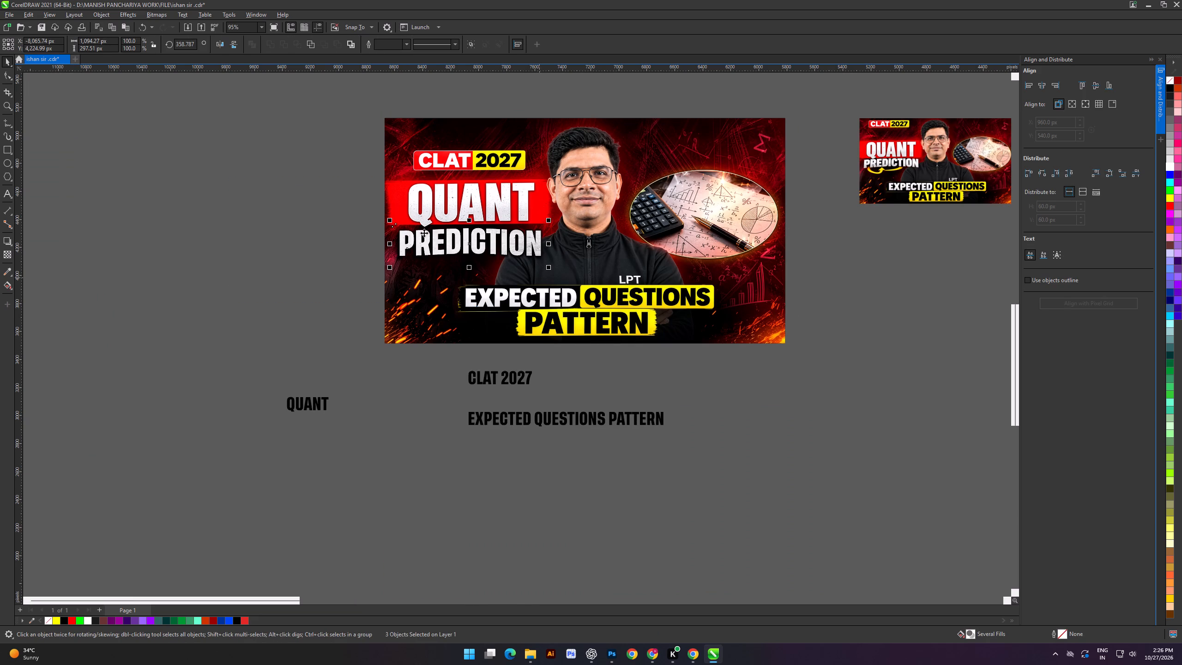
{"action": "left_click_drag", "start_coordinate": [231, 181], "coordinate": [230, 186]}
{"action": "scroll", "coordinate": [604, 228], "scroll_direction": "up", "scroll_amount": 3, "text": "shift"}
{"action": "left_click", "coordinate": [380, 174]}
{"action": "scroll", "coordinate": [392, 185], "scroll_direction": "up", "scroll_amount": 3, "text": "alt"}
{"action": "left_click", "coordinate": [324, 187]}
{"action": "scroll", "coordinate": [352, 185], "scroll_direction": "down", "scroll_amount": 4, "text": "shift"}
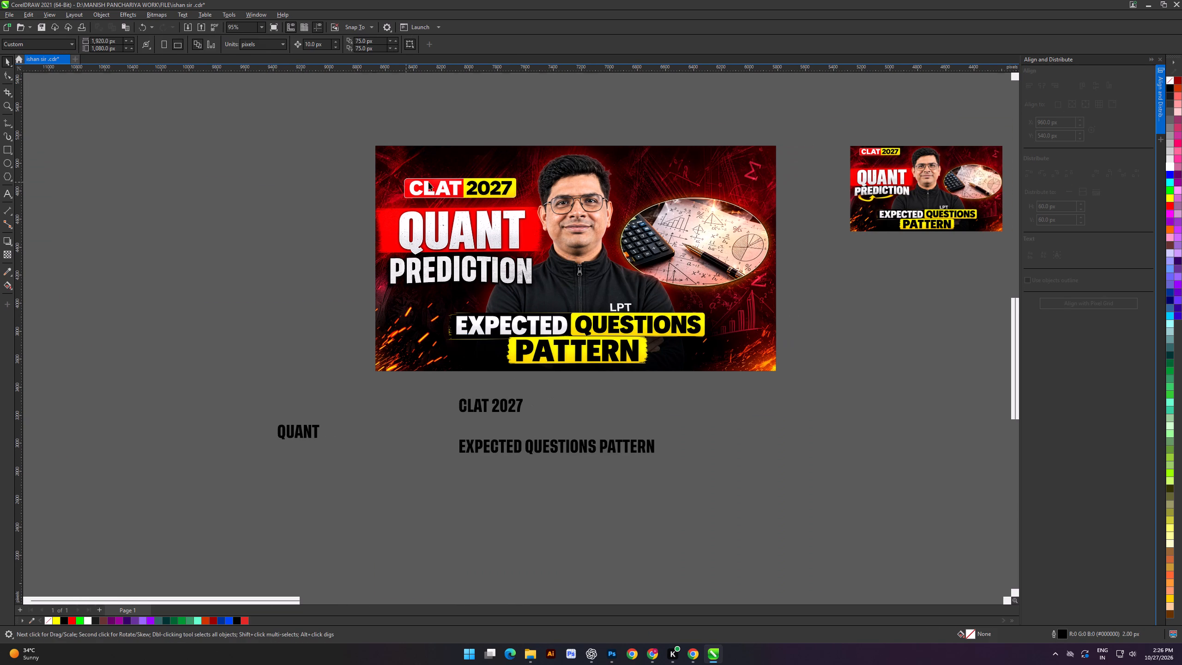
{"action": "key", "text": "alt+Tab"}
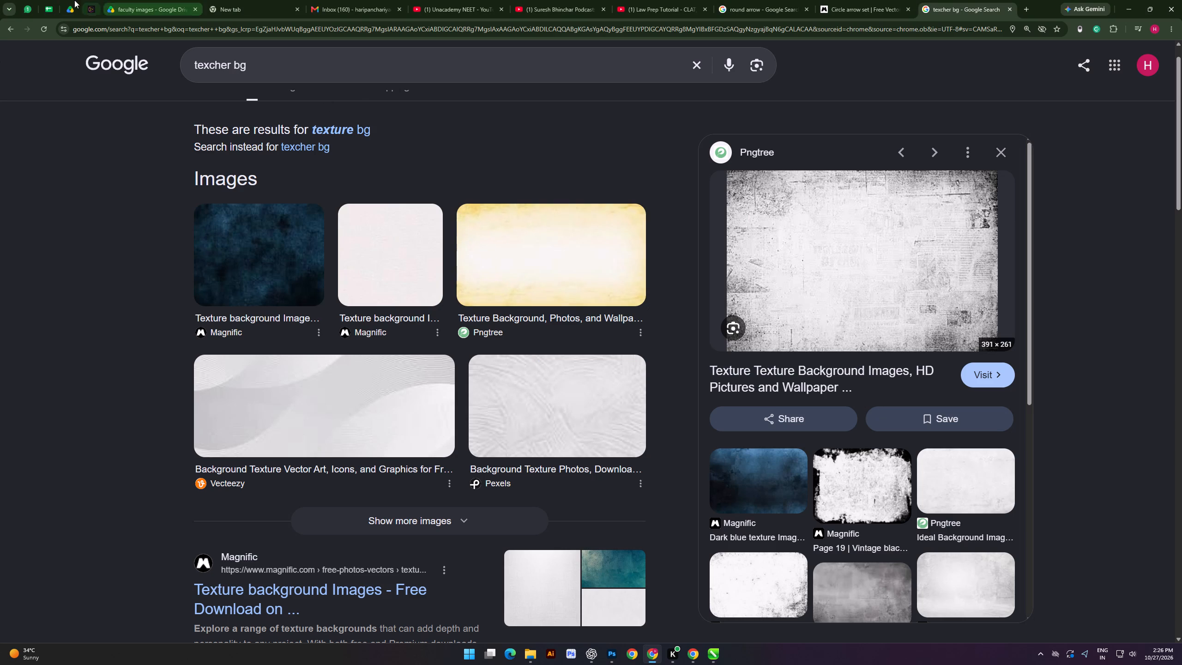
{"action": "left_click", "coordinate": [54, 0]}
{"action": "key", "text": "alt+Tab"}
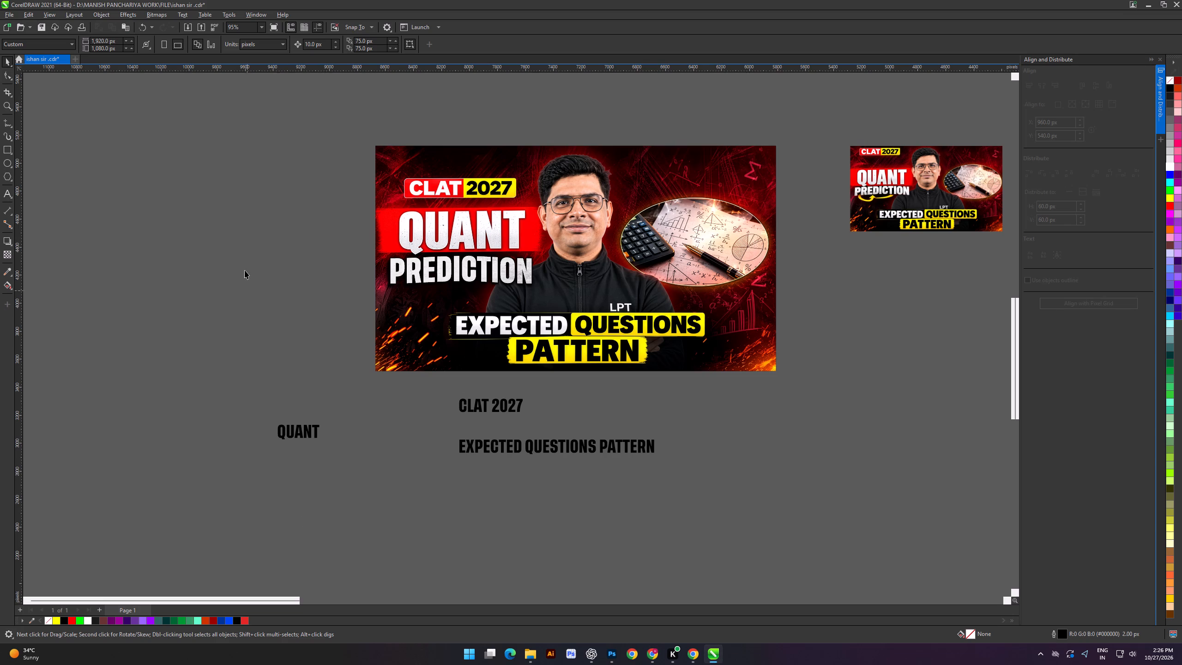
Import the Law Prep logo overlay TUTORIAL Thumbnail.png from the All Size Logos folder and PowerClip it inside the thumbnail frame.
{"action": "left_click", "coordinate": [245, 270]}
{"action": "key", "text": "ctrl+i"}
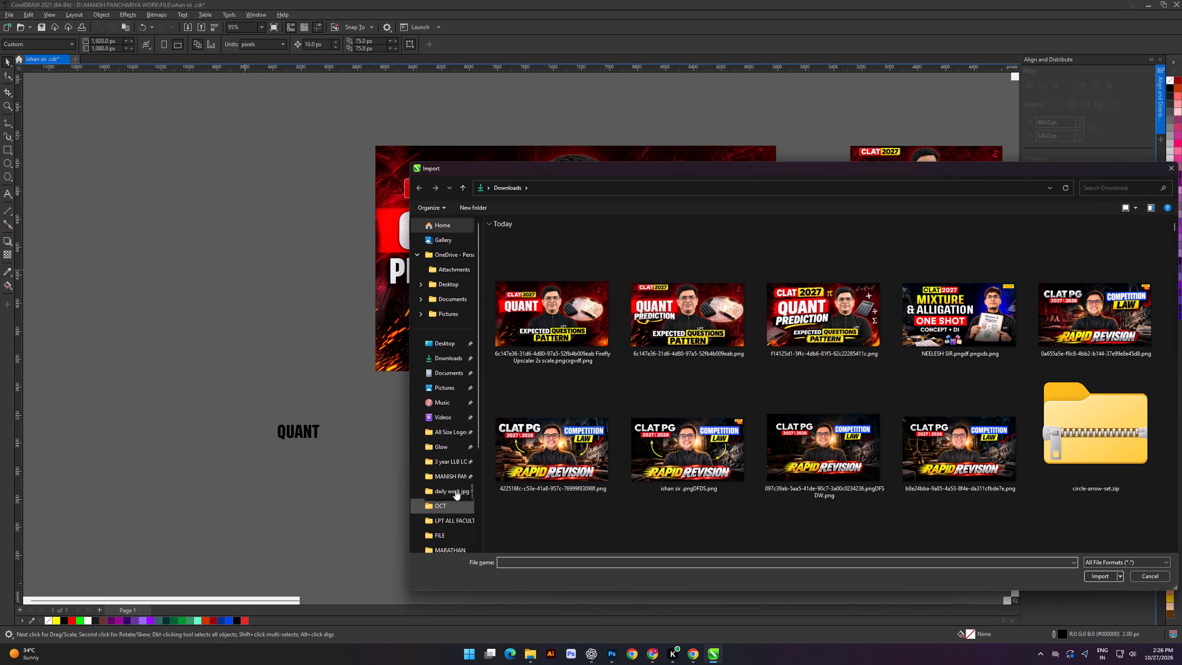
{"action": "left_click", "coordinate": [456, 435]}
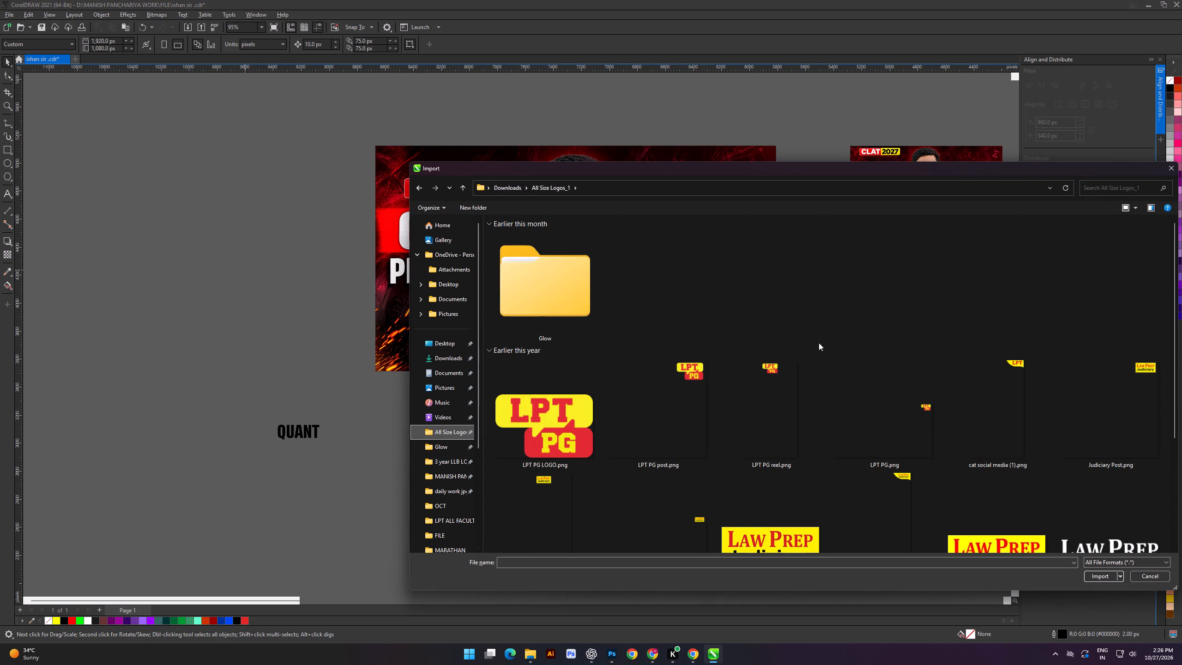
{"action": "scroll", "coordinate": [1049, 387], "scroll_direction": "down", "scroll_amount": 11}
{"action": "double_click", "coordinate": [573, 496]}
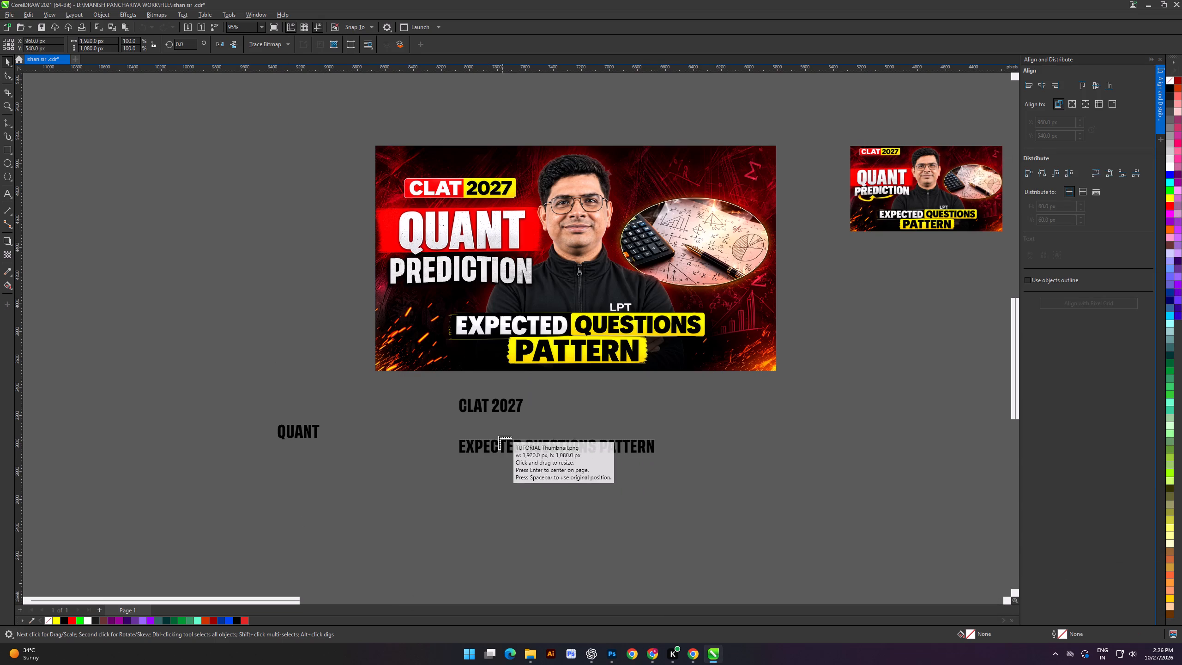
{"action": "left_click", "coordinate": [464, 490]}
{"action": "key", "text": "d"}
{"action": "triple_click", "coordinate": [661, 253]}
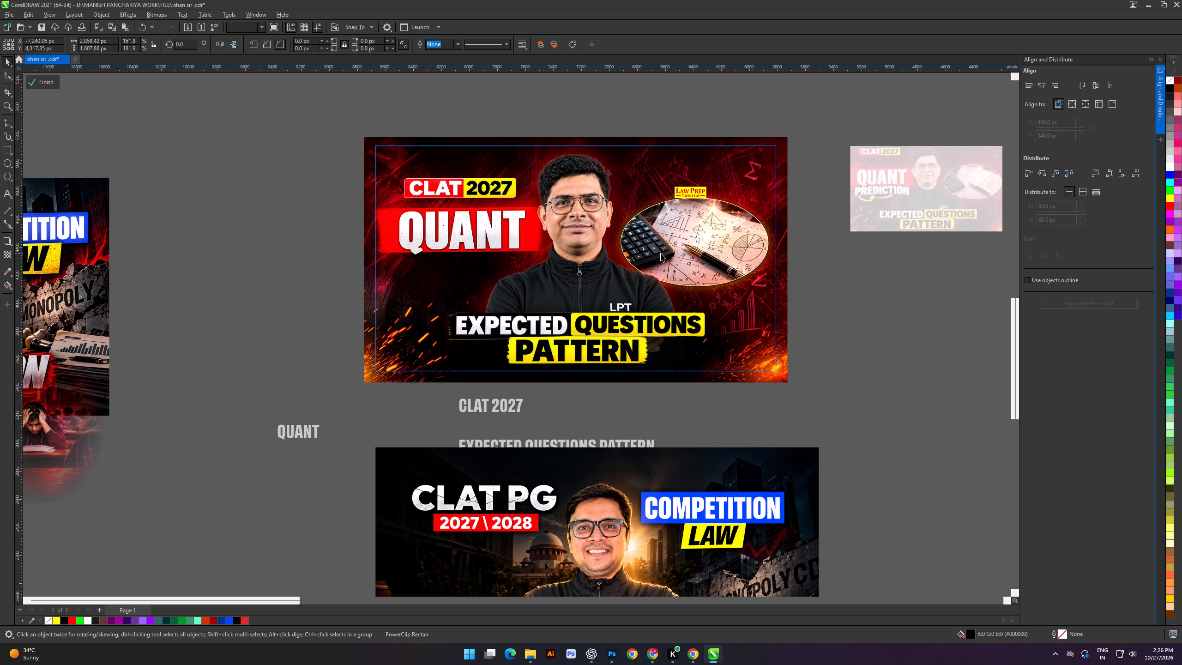
Enlarge the logo overlay around its centre to about 2858 × 1608 px to match the frame, and finish editing the contents.
{"action": "left_click", "coordinate": [661, 253]}
{"action": "left_click", "coordinate": [655, 86]}
{"action": "left_click", "coordinate": [664, 231]}
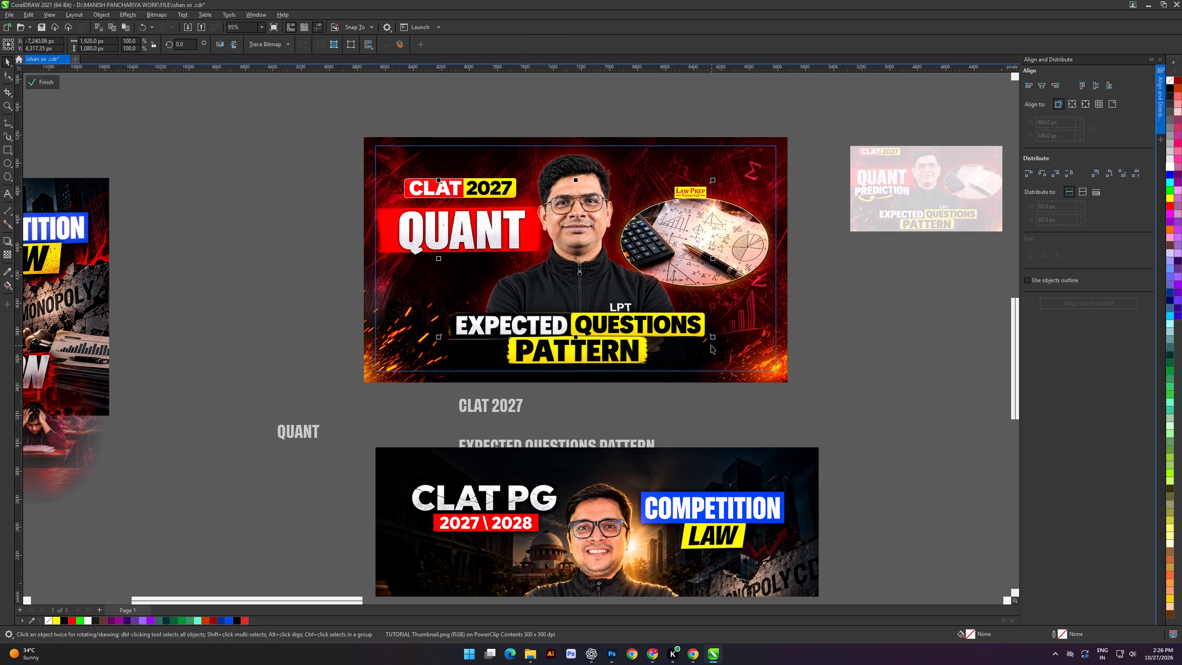
{"action": "left_click_drag", "start_coordinate": [712, 339], "coordinate": [778, 393], "text": "shift"}
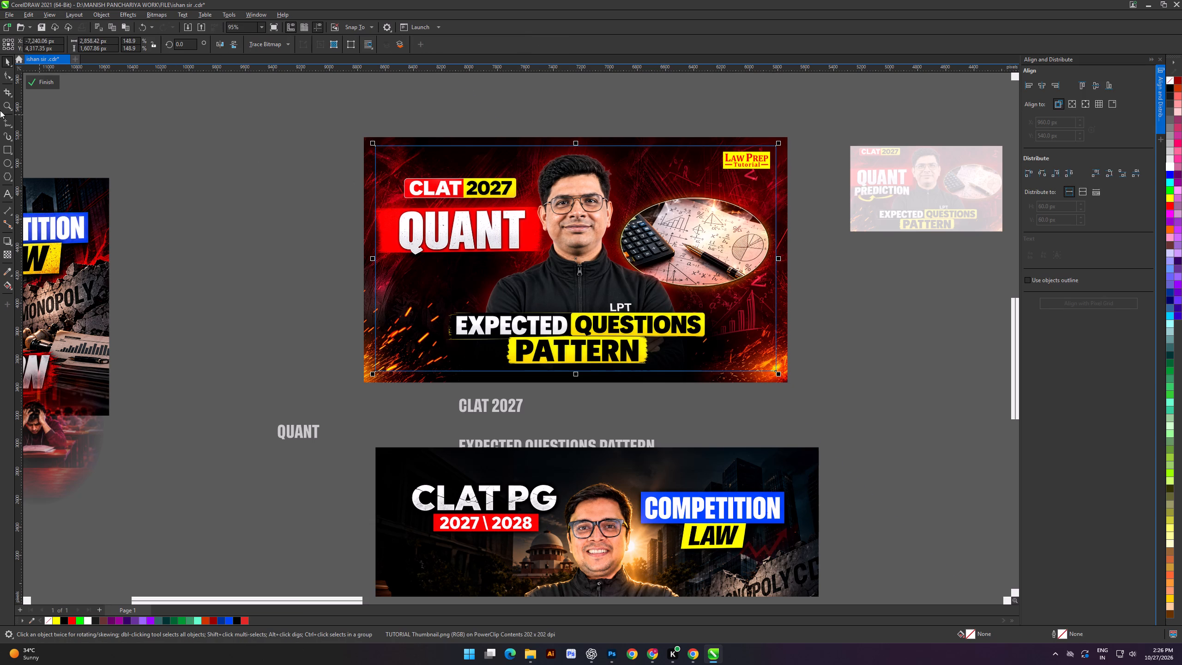
{"action": "left_click", "coordinate": [49, 82]}
{"action": "left_click", "coordinate": [234, 214]}
{"action": "left_click", "coordinate": [275, 164]}
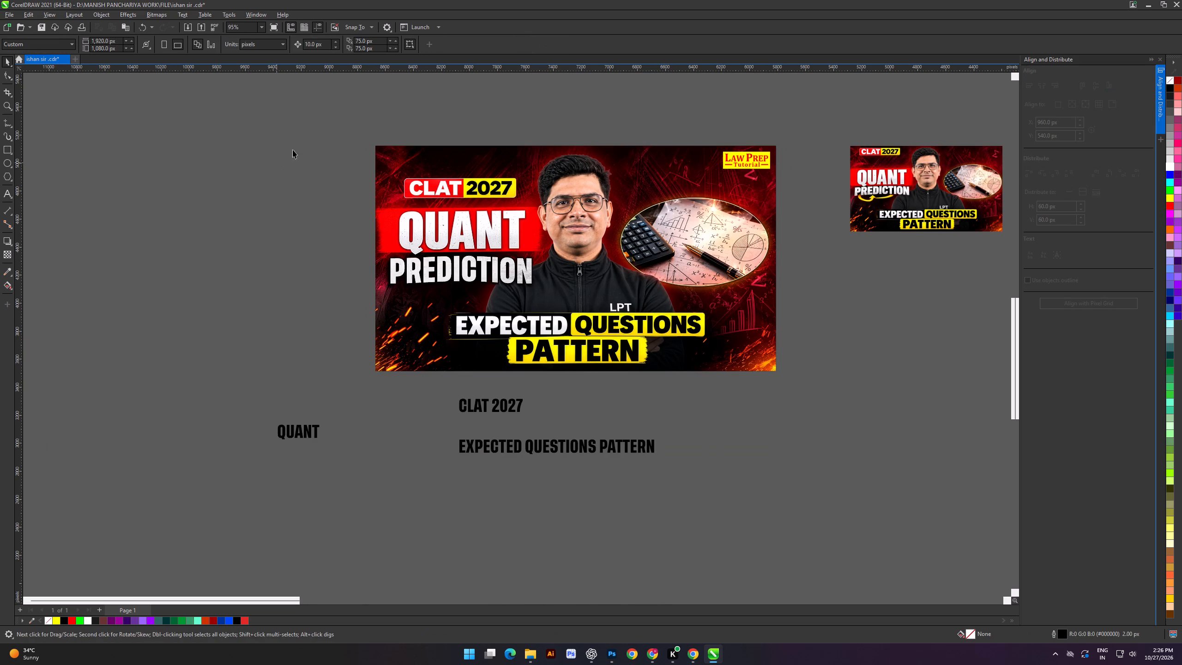
Select PREDICTION with its shadows and PowerClip them inside the thumbnail frame.
{"action": "left_click_drag", "start_coordinate": [291, 124], "coordinate": [725, 376]}
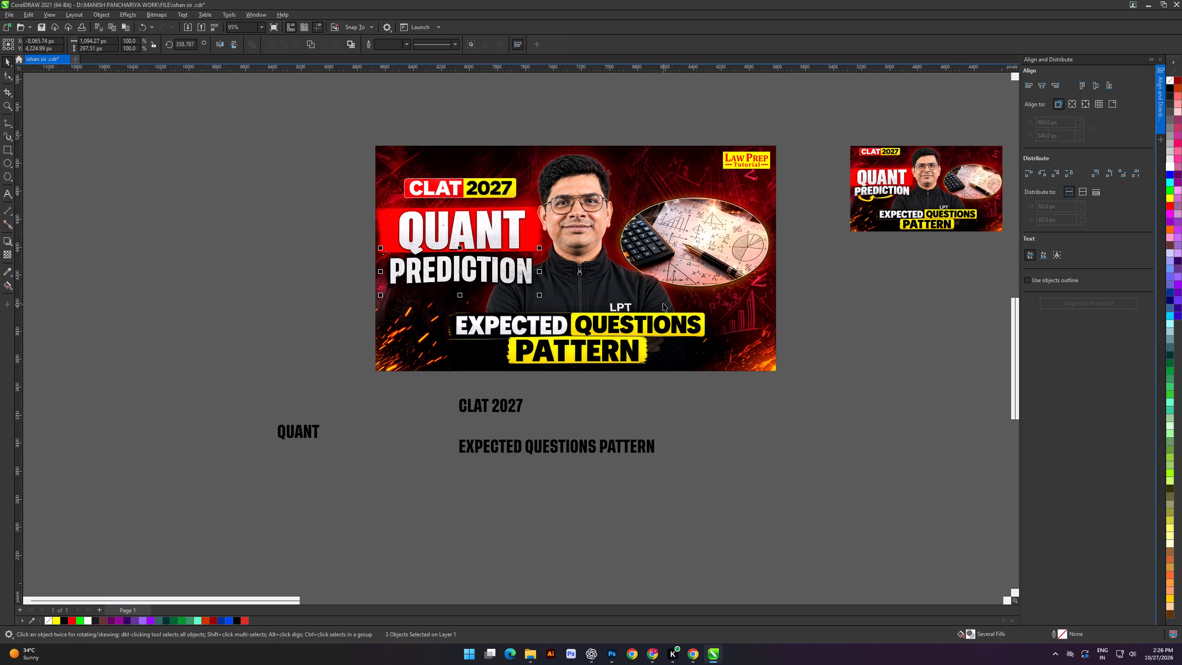
{"action": "key", "text": "d"}
{"action": "left_click", "coordinate": [668, 229]}
Select the complete thumbnail frame and export only the selection to Downloads as a PNG named ishan sir .png 02.
{"action": "left_click", "coordinate": [290, 215]}
{"action": "left_click_drag", "start_coordinate": [358, 116], "coordinate": [578, 250]}
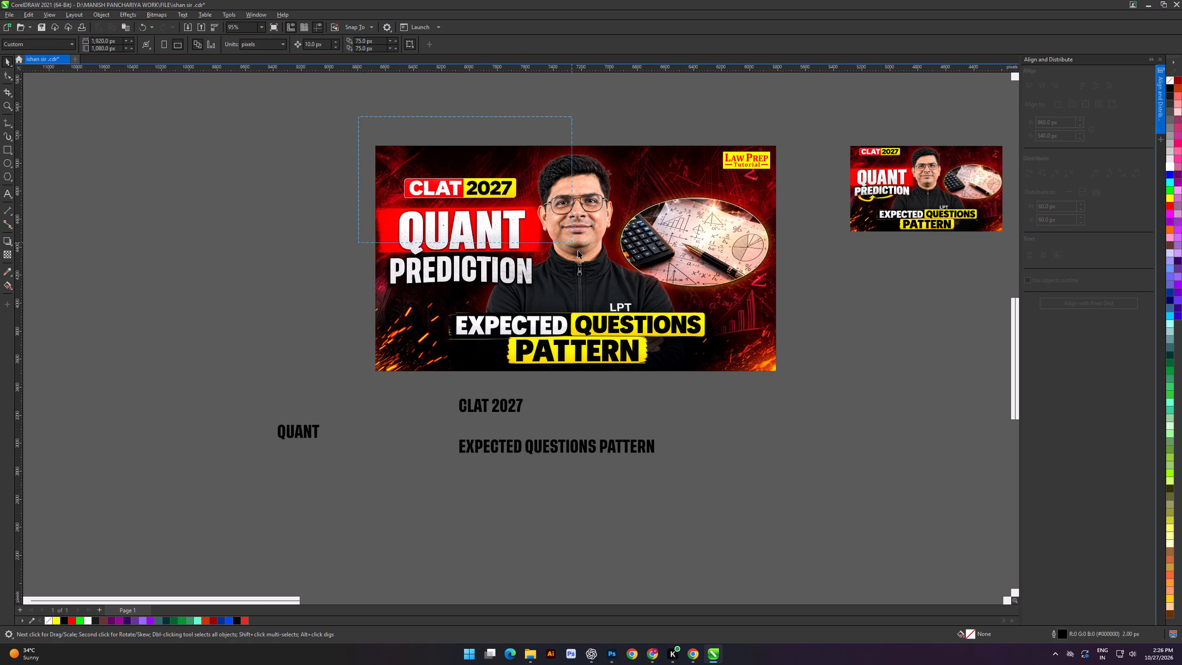
{"action": "left_click_drag", "start_coordinate": [578, 250], "coordinate": [793, 381]}
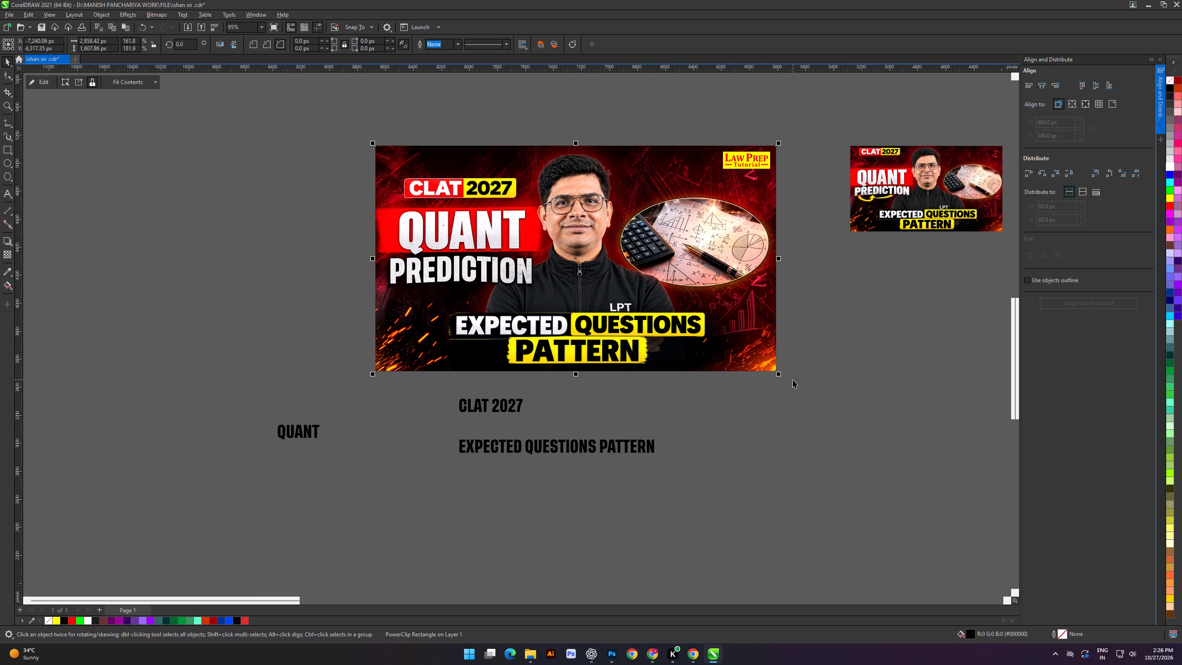
{"action": "key", "text": "ctrl+e"}
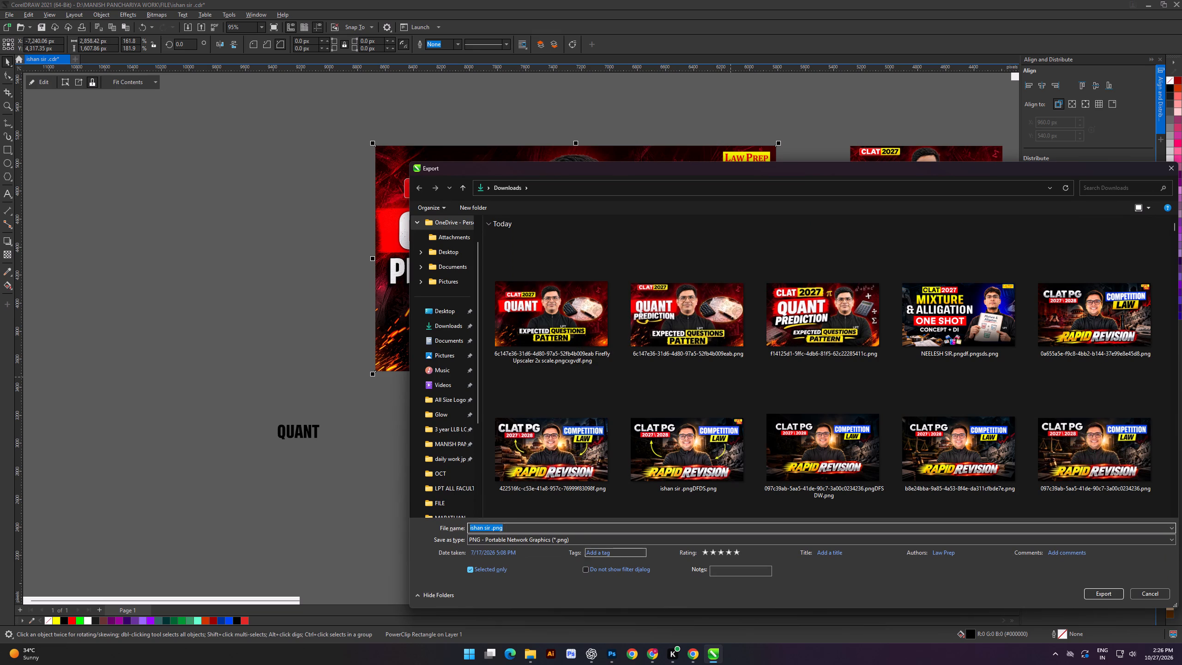
{"action": "left_click", "coordinate": [609, 527]}
{"action": "left_click", "coordinate": [614, 526]}
{"action": "key", "text": "space"}
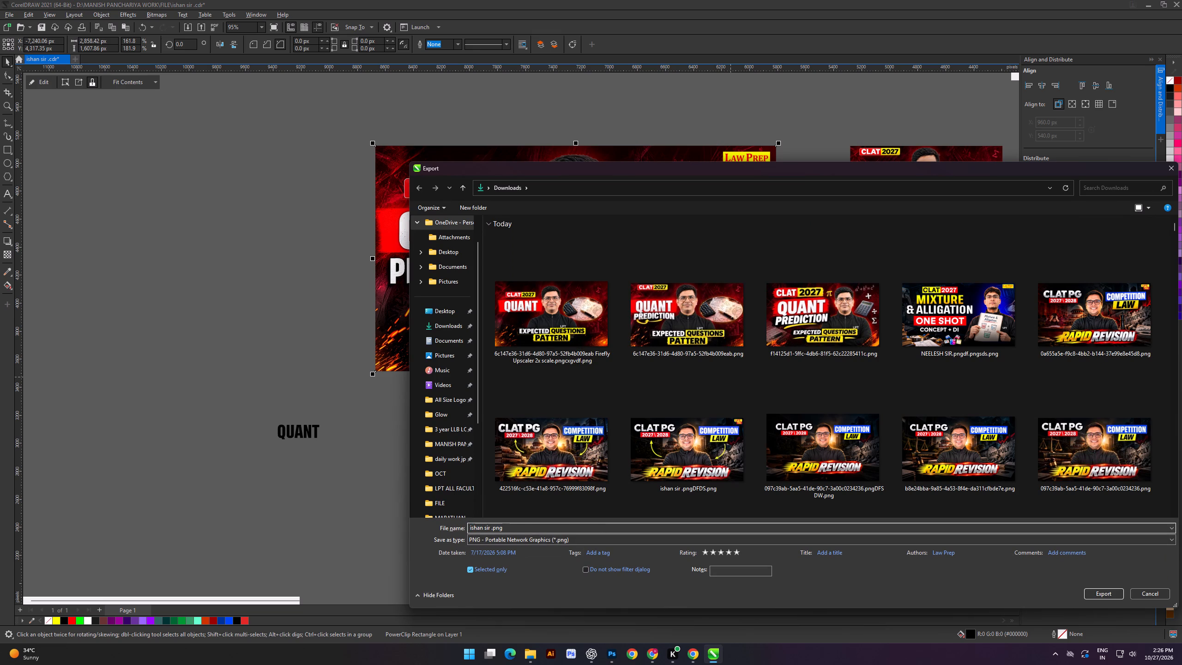
{"action": "type", "text": "02"}
{"action": "key", "text": "Return"}
{"action": "key", "text": "Return"}
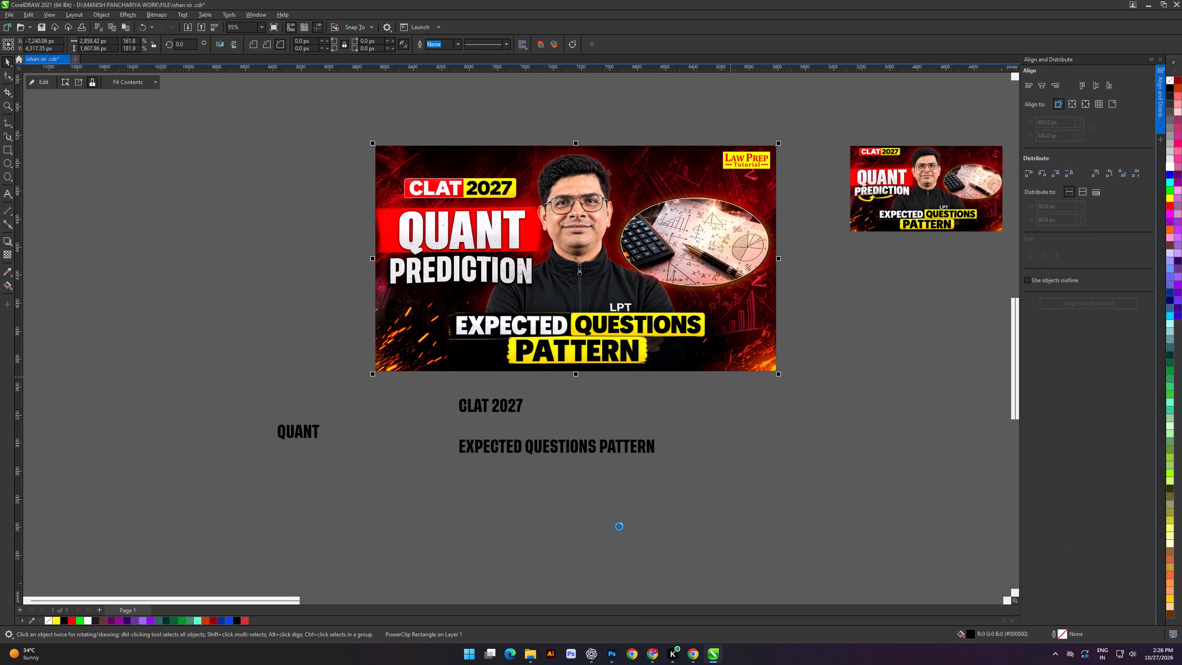
Switch to Photoshop, open ishan sir .png 02.png from Downloads, and convert its layer to a Smart Object.
{"action": "left_click", "coordinate": [615, 655]}
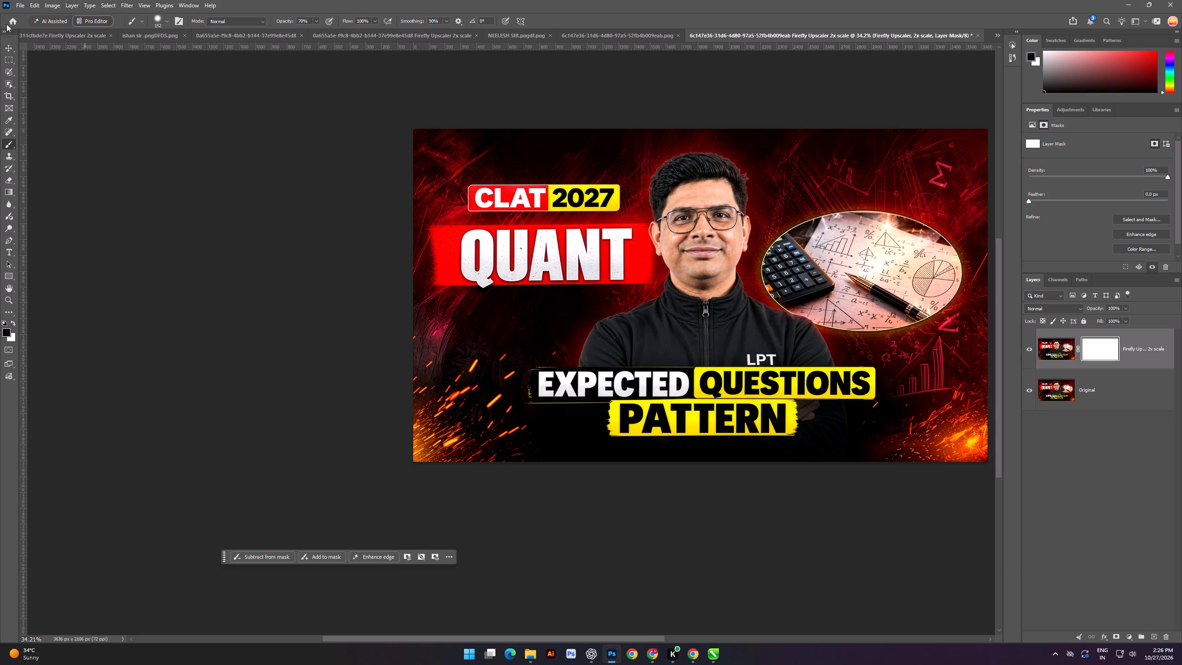
{"action": "left_click", "coordinate": [8, 24]}
{"action": "left_click", "coordinate": [30, 86]}
{"action": "double_click", "coordinate": [138, 140]}
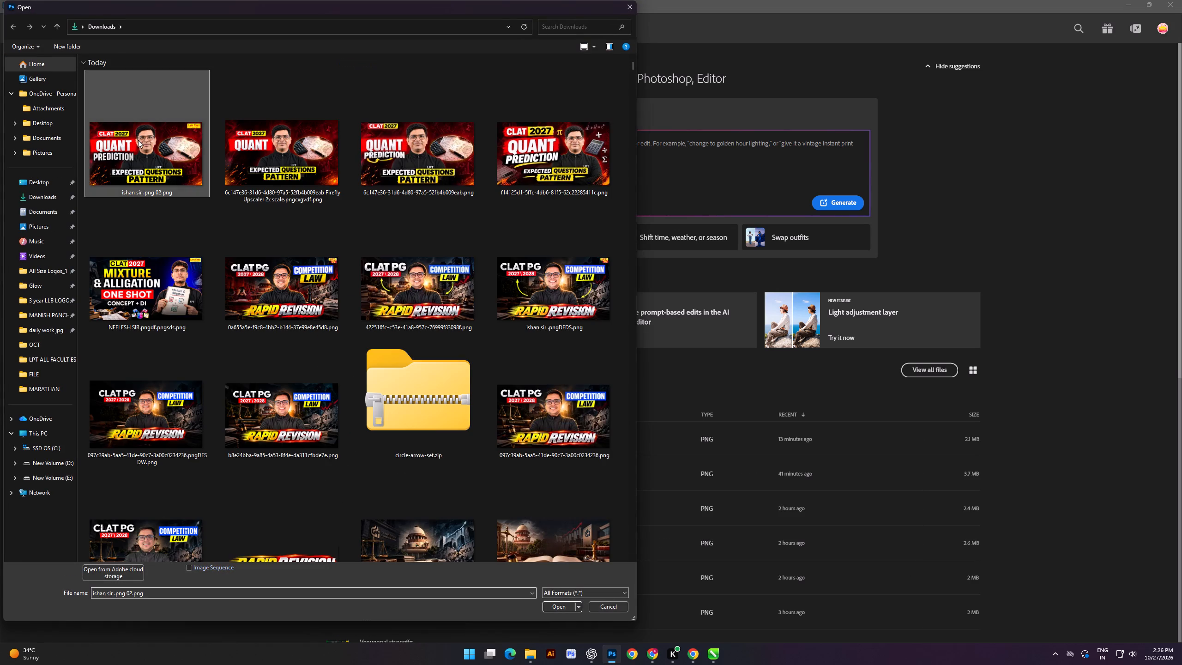
{"action": "right_click", "coordinate": [1097, 342]}
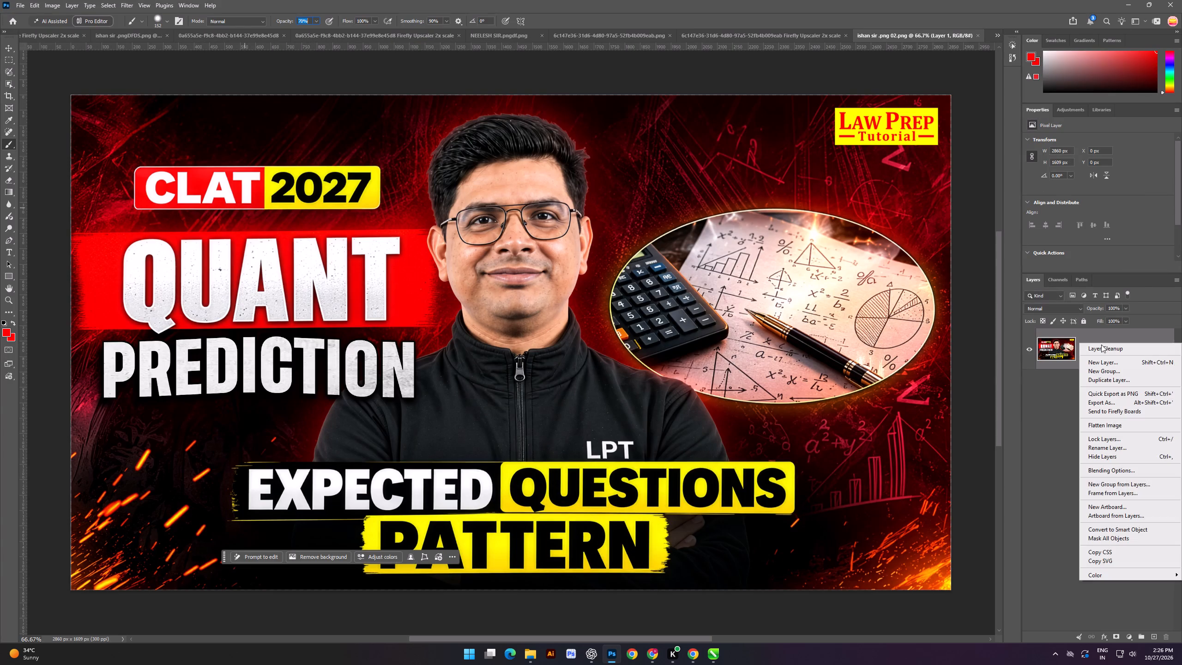
{"action": "left_click", "coordinate": [1113, 531]}
Start the Camera Raw Filter on Layer 1 and set Texture to +28, Shadows to -7, Whites to +16 and Blacks to +3.
{"action": "key", "text": "ctrl+shift+a"}
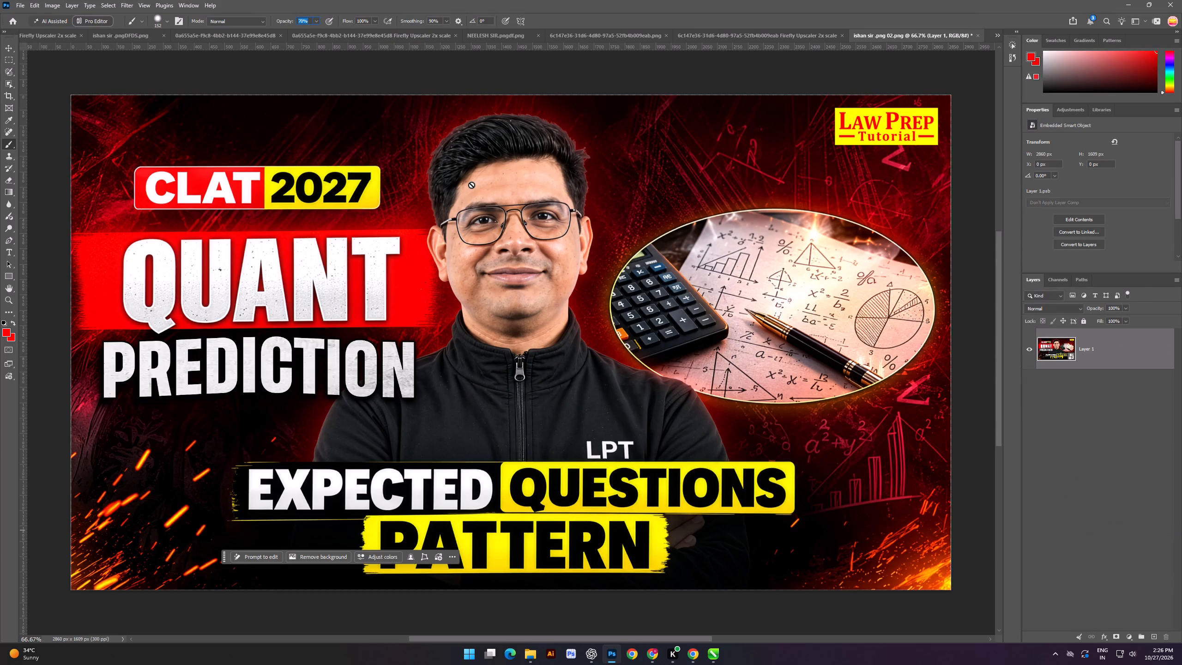
{"action": "key", "text": "ctrl+shift+a"}
{"action": "left_click", "coordinate": [130, 2]}
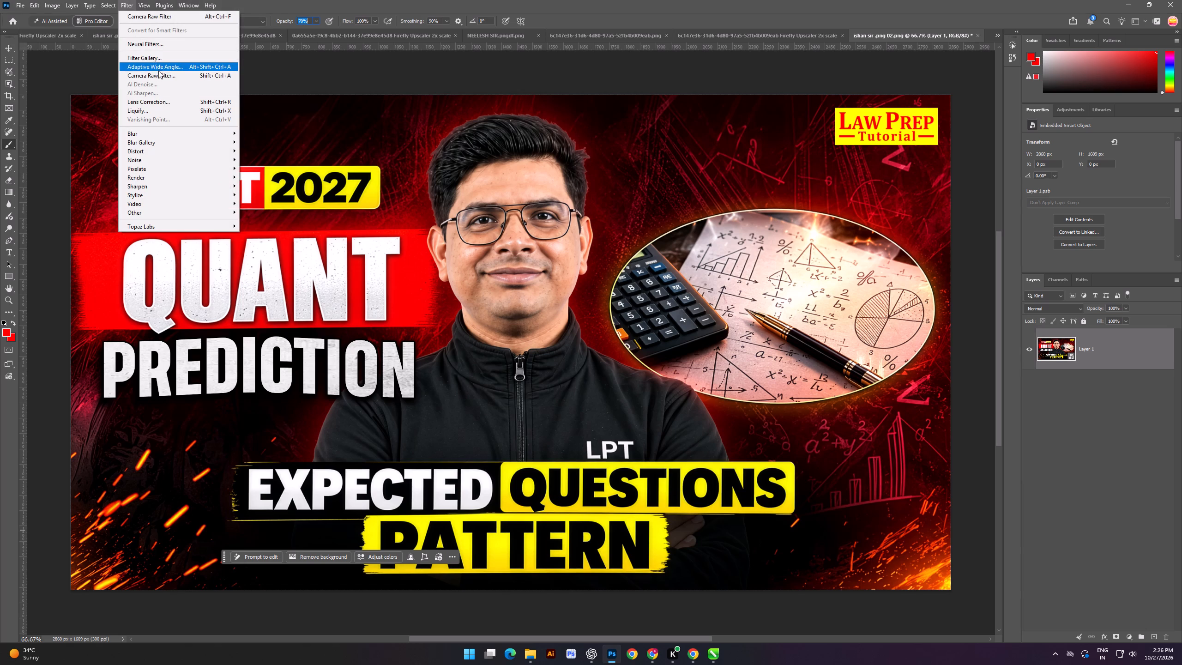
{"action": "left_click", "coordinate": [162, 73]}
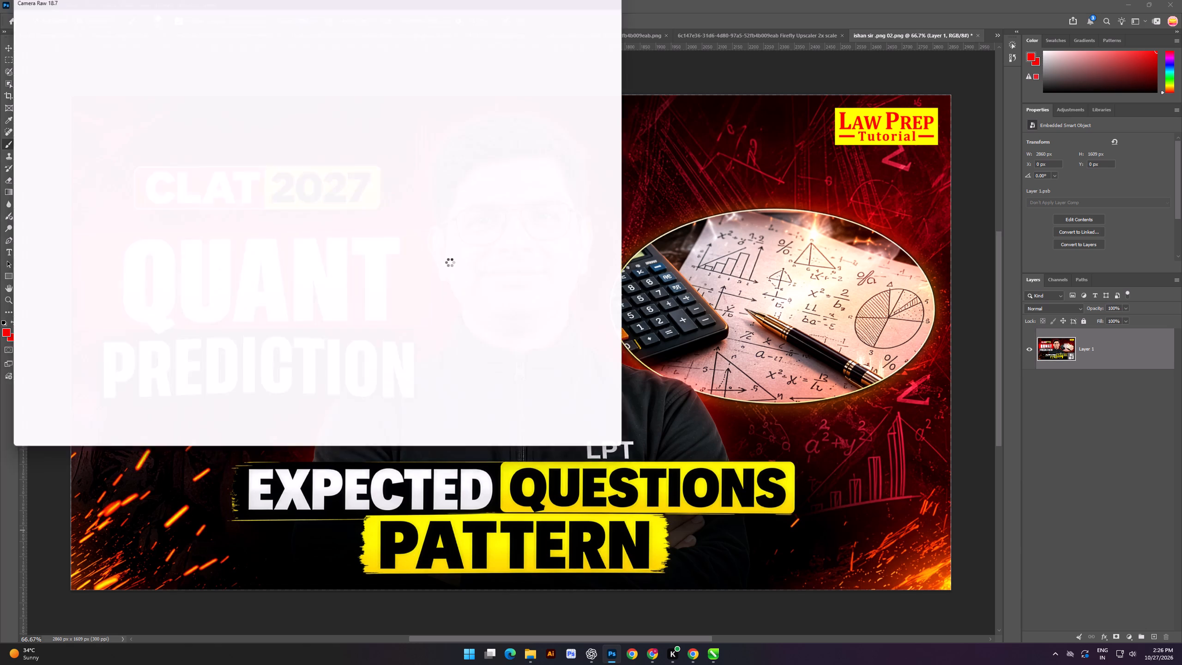
{"action": "left_click_drag", "start_coordinate": [1101, 355], "coordinate": [1103, 355]}
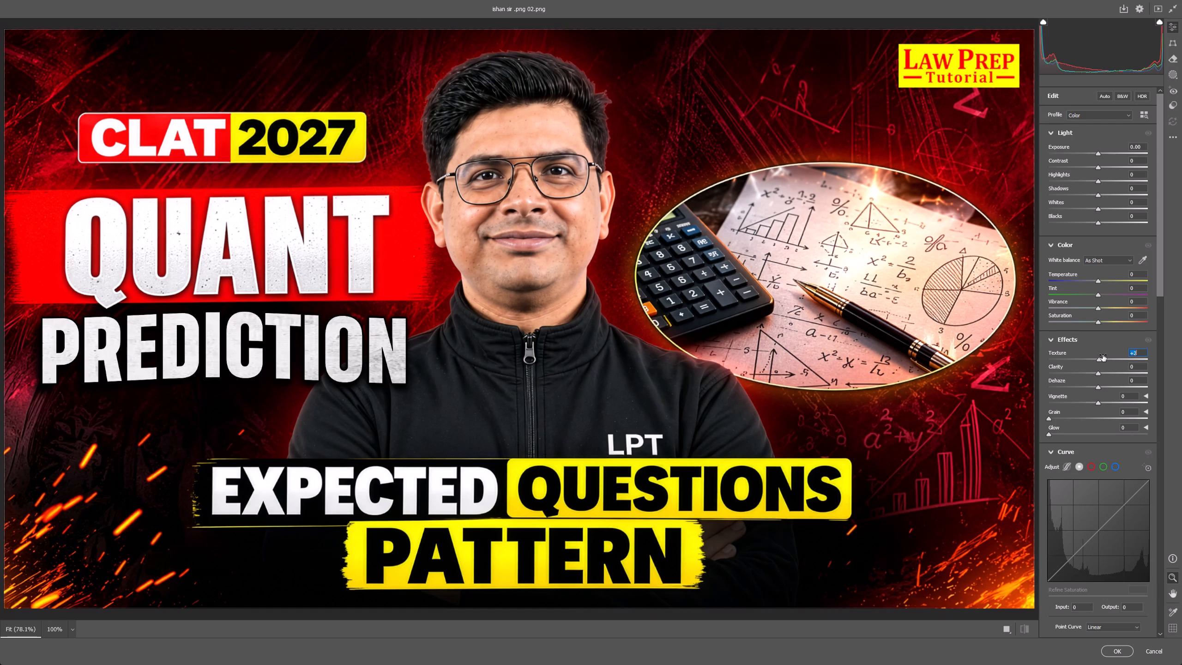
{"action": "left_click_drag", "start_coordinate": [1103, 355], "coordinate": [1114, 353]}
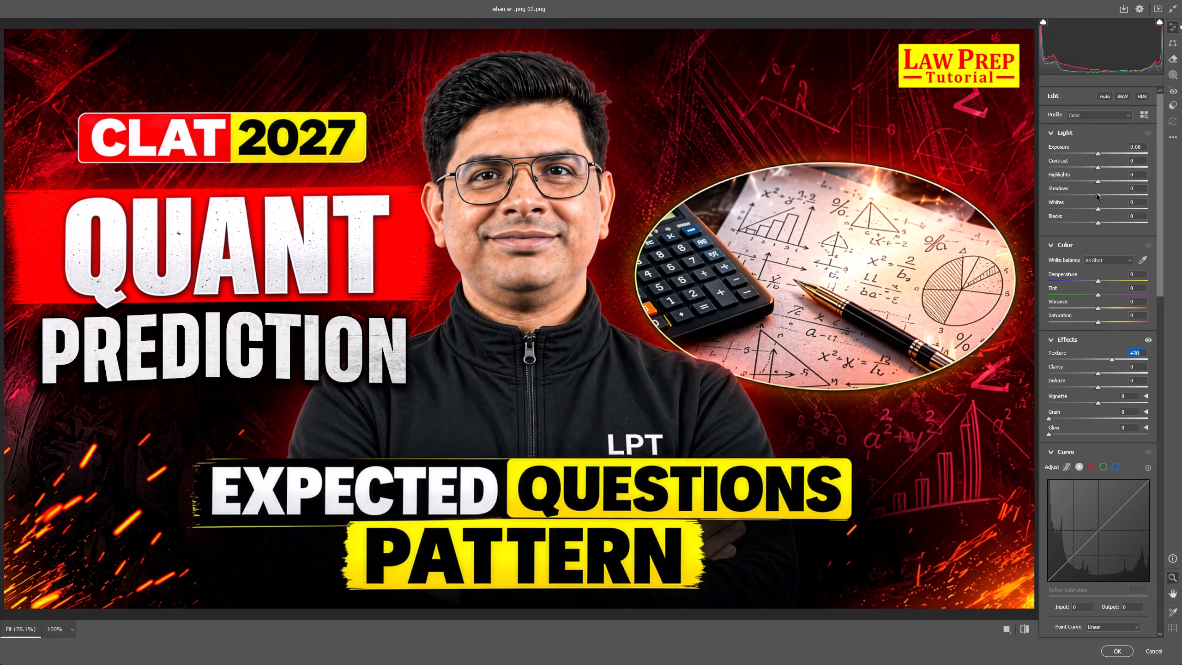
{"action": "left_click", "coordinate": [1097, 194]}
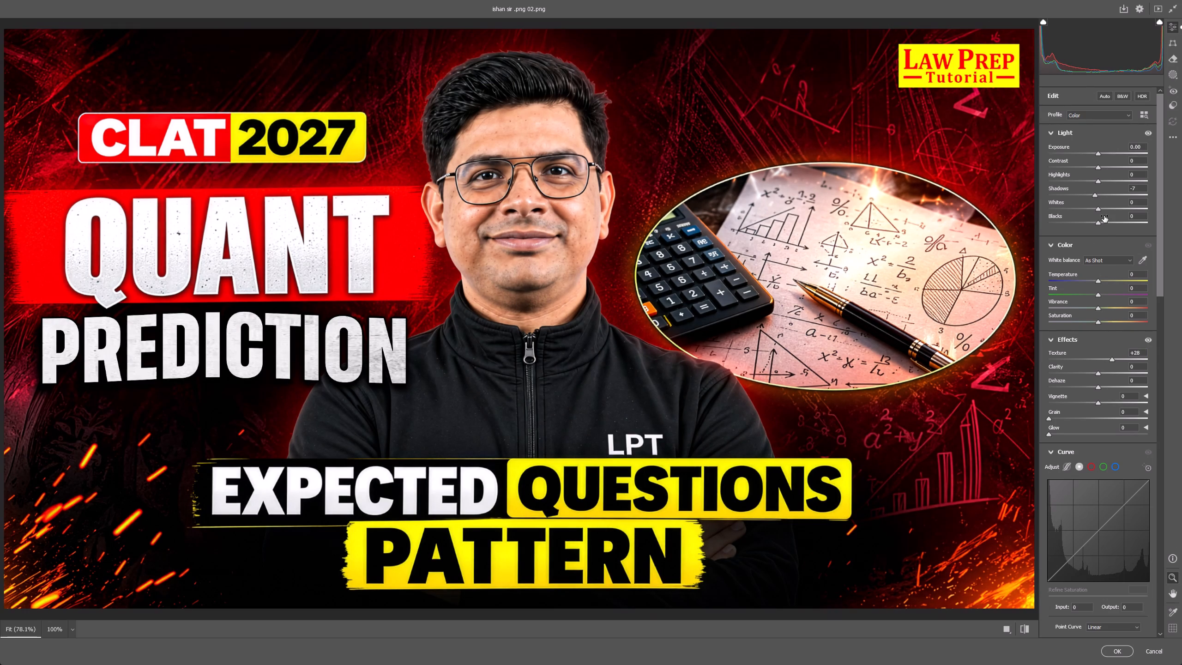
{"action": "left_click_drag", "start_coordinate": [1100, 211], "coordinate": [1108, 211]}
{"action": "left_click", "coordinate": [1099, 223]}
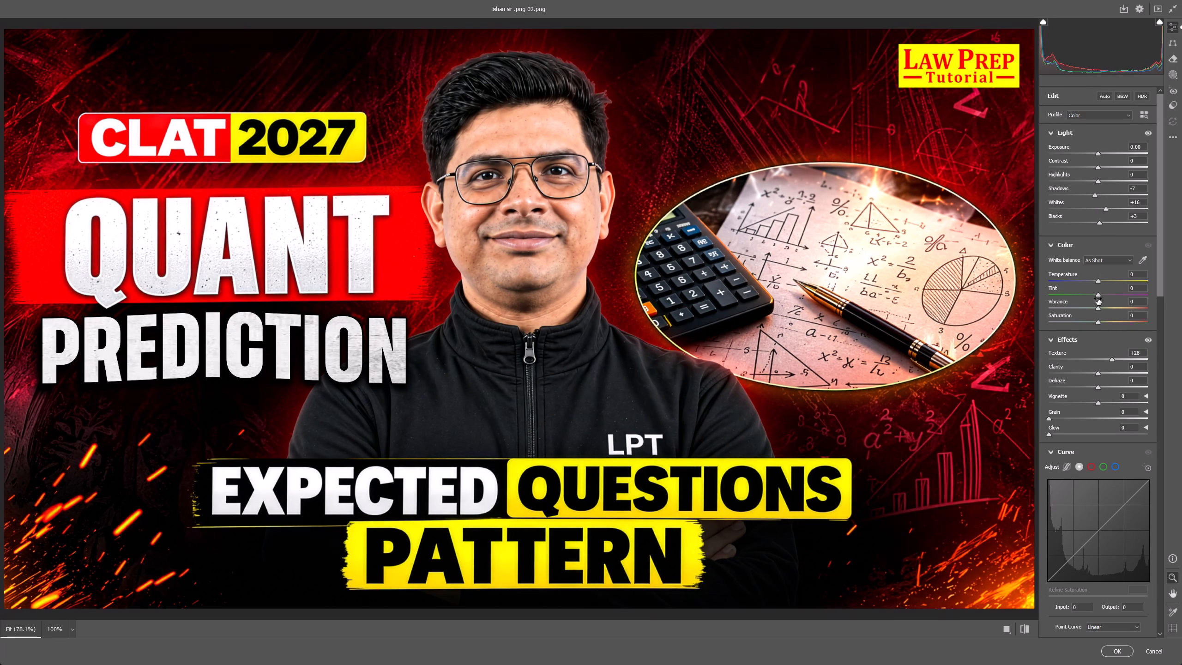
Set Temperature to -5, Vibrance to +2, Clarity to +15, Grain to 12 and Glow to 13, keeping Dehaze at 0.
{"action": "left_click", "coordinate": [1100, 281]}
{"action": "left_click", "coordinate": [1098, 309]}
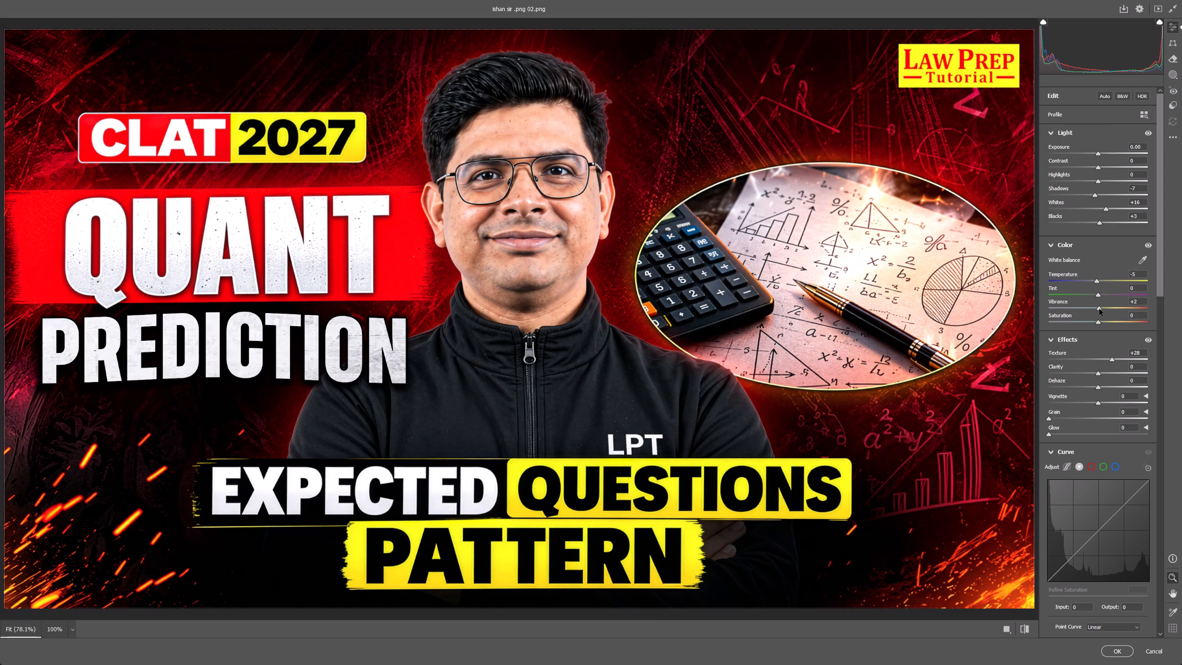
{"action": "left_click_drag", "start_coordinate": [1100, 375], "coordinate": [1107, 373]}
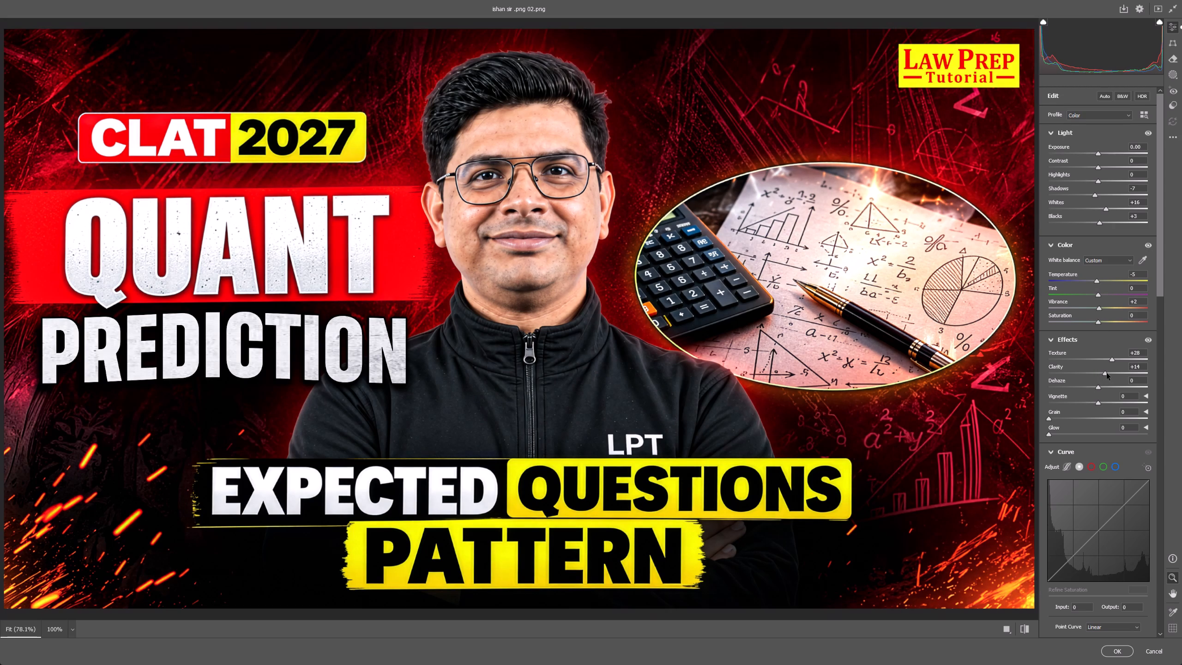
{"action": "left_click_drag", "start_coordinate": [1107, 373], "coordinate": [1107, 373]}
{"action": "left_click_drag", "start_coordinate": [1098, 390], "coordinate": [1102, 386]}
{"action": "left_click_drag", "start_coordinate": [1102, 386], "coordinate": [1097, 386]}
{"action": "left_click_drag", "start_coordinate": [1055, 416], "coordinate": [1060, 415]}
{"action": "left_click_drag", "start_coordinate": [1057, 431], "coordinate": [1061, 431]}
Set Sharpening to 15 and Noise Reduction to 14, and apply the Camera Raw Filter to the layer.
{"action": "scroll", "coordinate": [1065, 422], "scroll_direction": "down", "scroll_amount": 5}
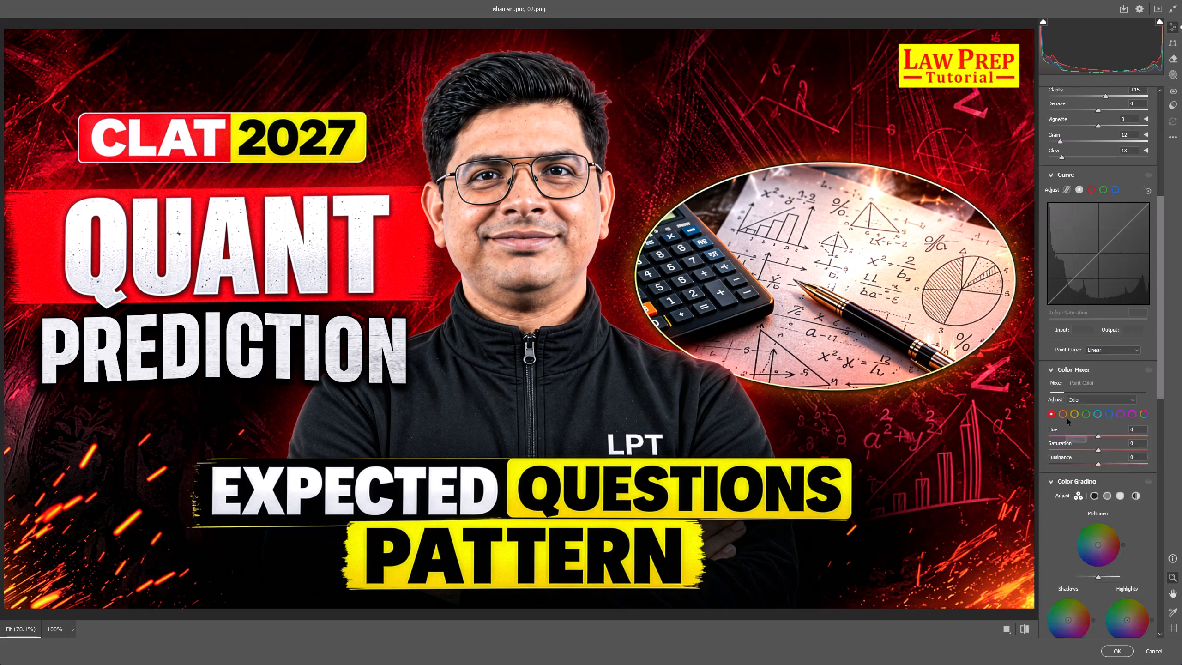
{"action": "scroll", "coordinate": [1067, 419], "scroll_direction": "down", "scroll_amount": 9}
{"action": "left_click", "coordinate": [1059, 230]}
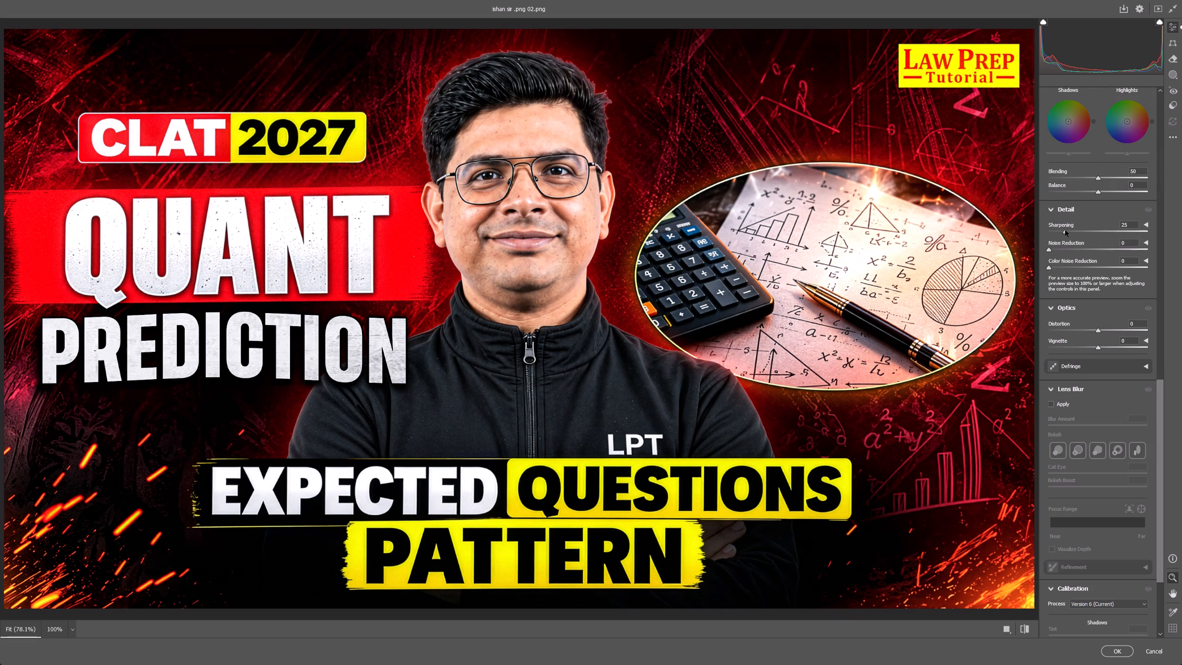
{"action": "left_click_drag", "start_coordinate": [1063, 248], "coordinate": [1055, 245]}
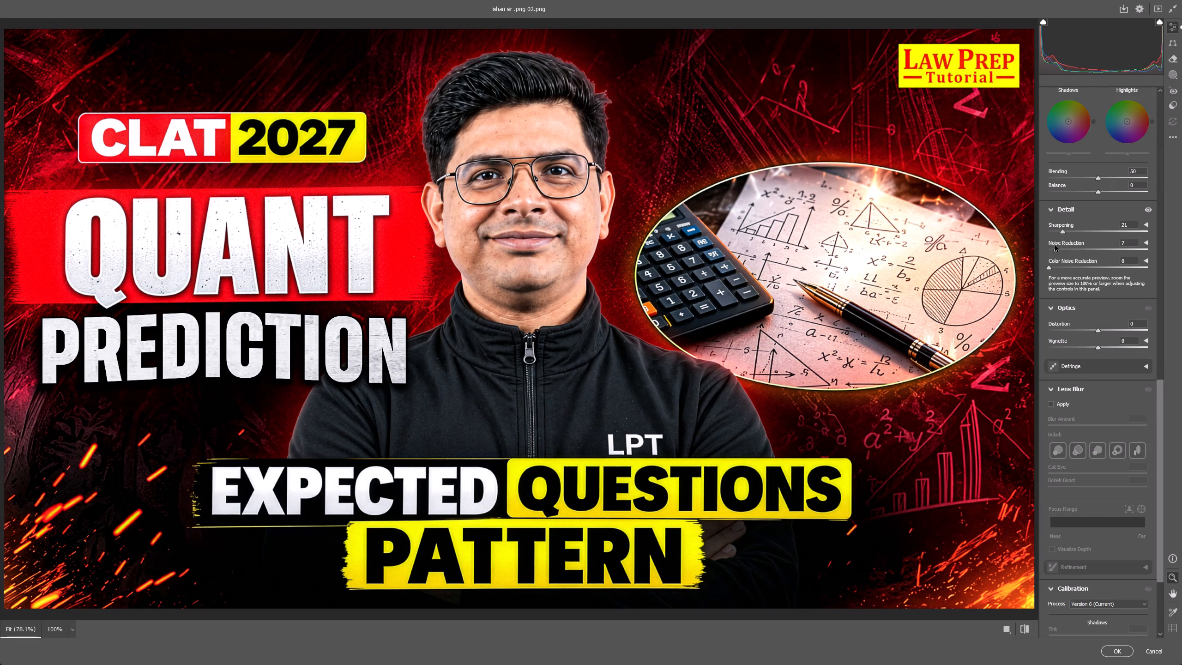
{"action": "left_click_drag", "start_coordinate": [1055, 245], "coordinate": [1053, 245]}
{"action": "left_click", "coordinate": [1063, 251]}
{"action": "left_click", "coordinate": [1063, 231]}
{"action": "left_click", "coordinate": [1119, 651]}
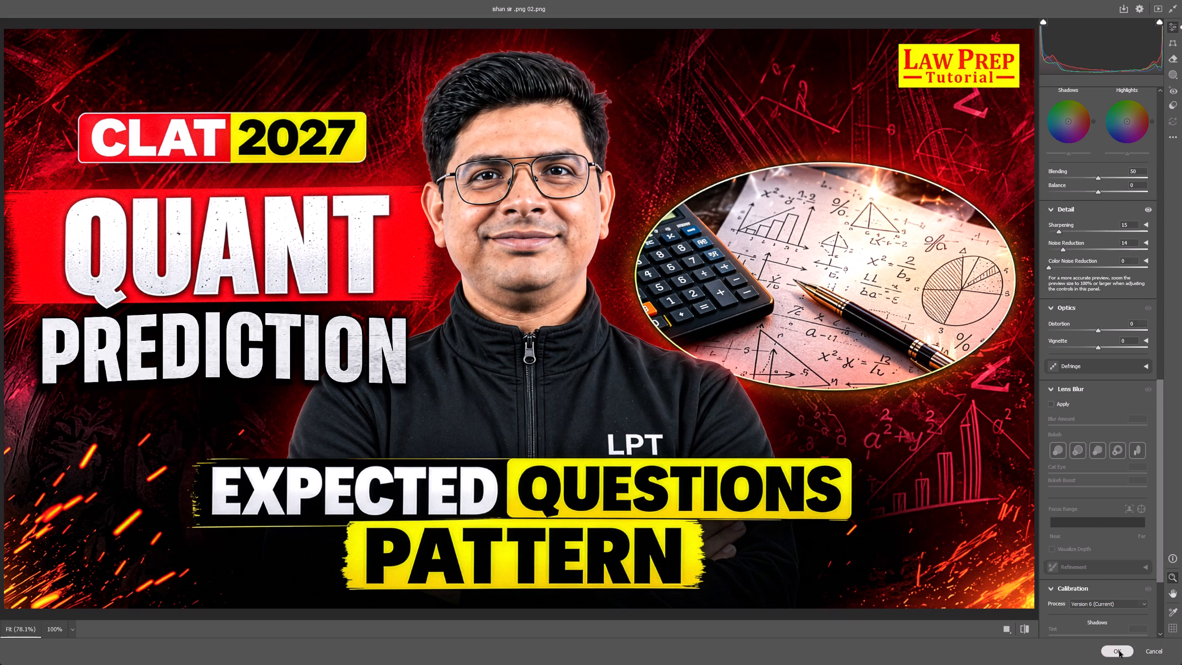
Quick-export the graded thumbnail as a PNG to Downloads, overwriting the existing ishan sir .png 02.png.
{"action": "scroll", "coordinate": [424, 266], "scroll_direction": "down", "scroll_amount": 3}
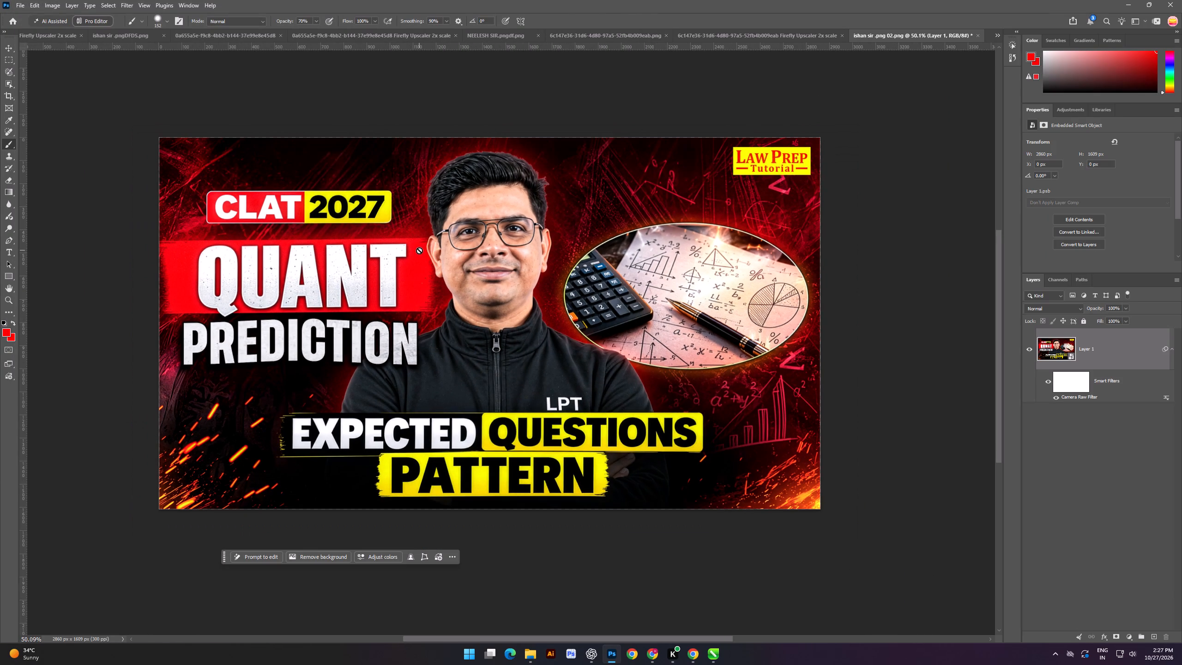
{"action": "left_click", "coordinate": [16, 0]}
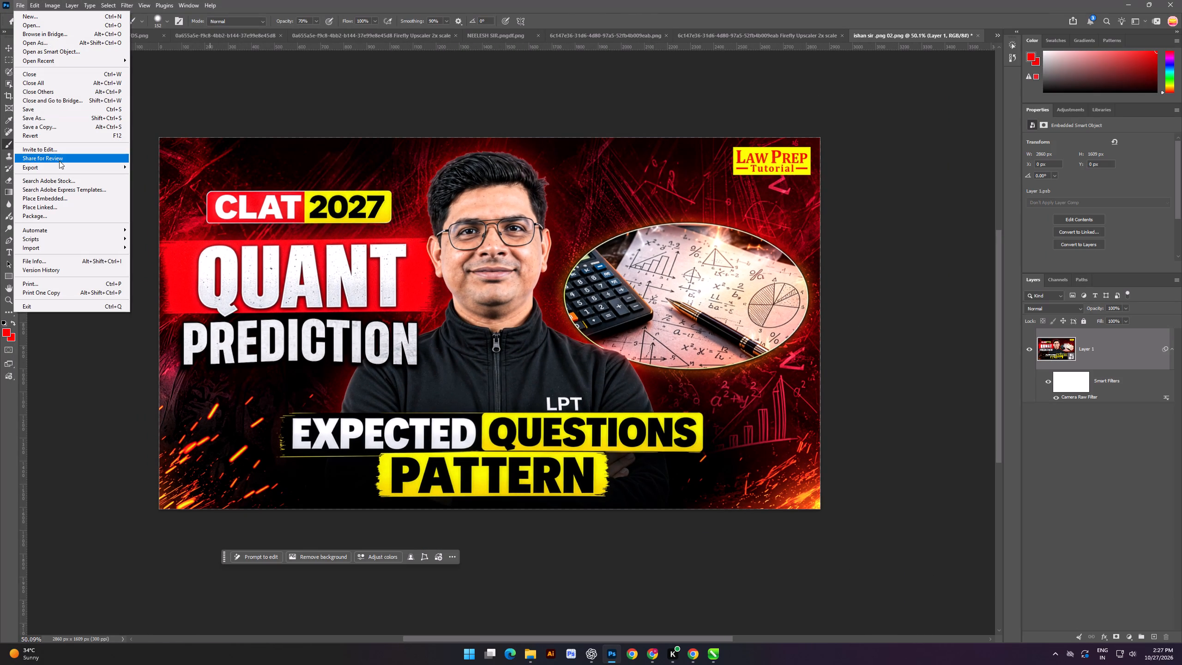
{"action": "left_click", "coordinate": [65, 165]}
{"action": "left_click", "coordinate": [156, 167]}
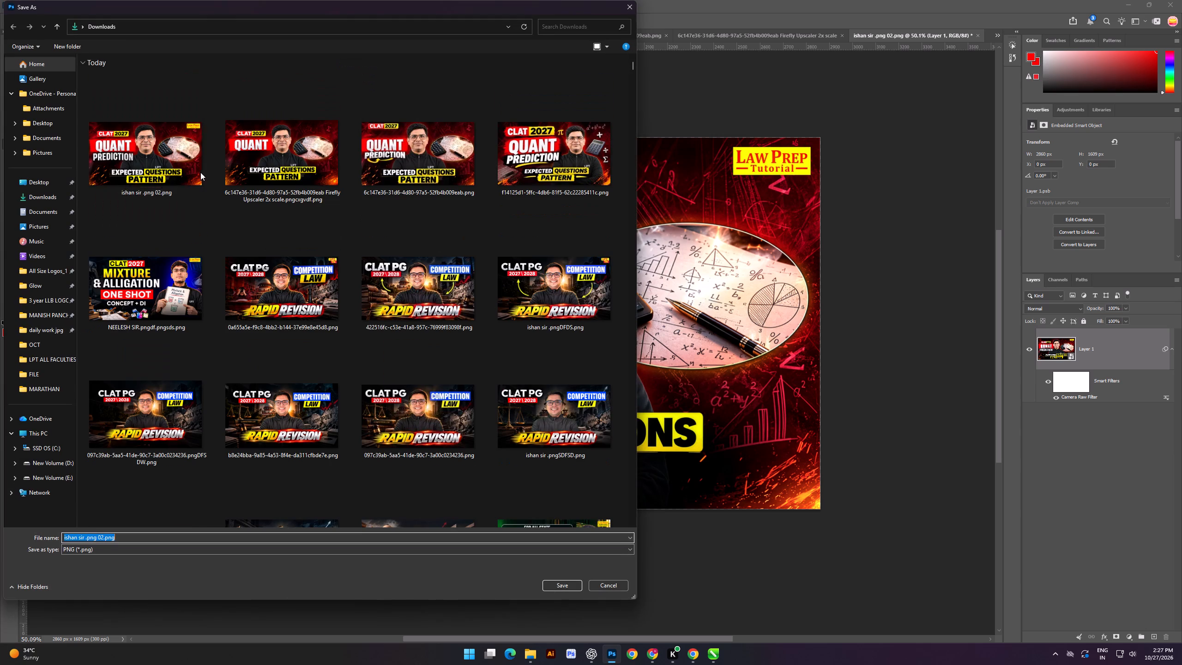
{"action": "double_click", "coordinate": [159, 137]}
{"action": "left_click", "coordinate": [618, 321]}
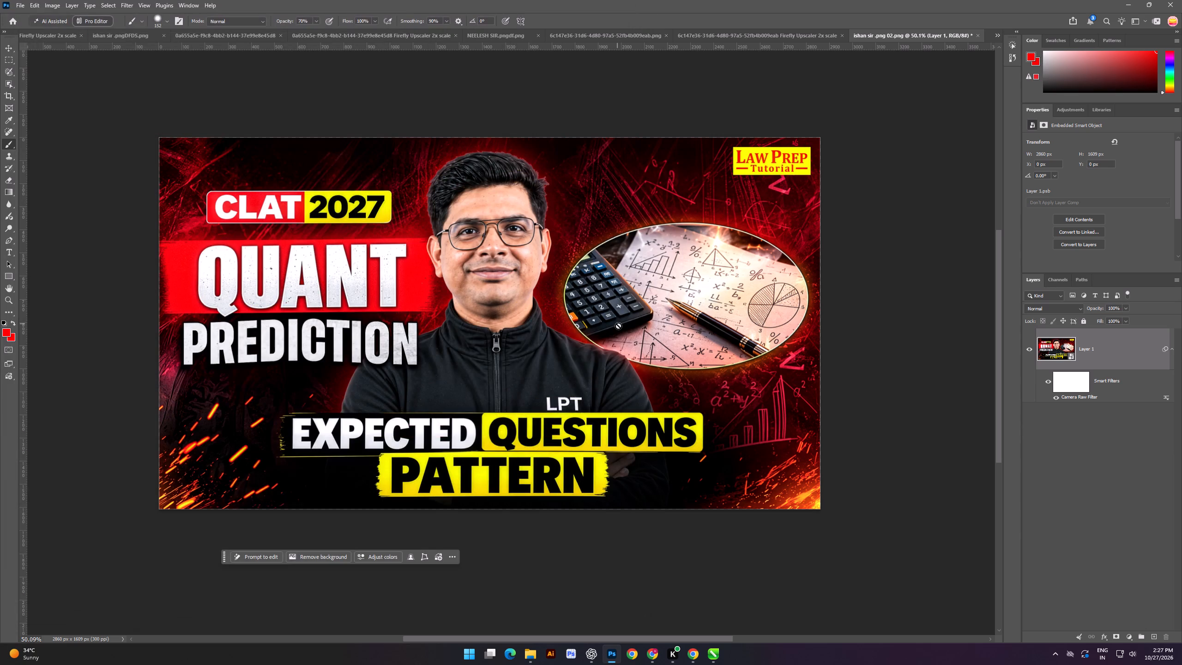
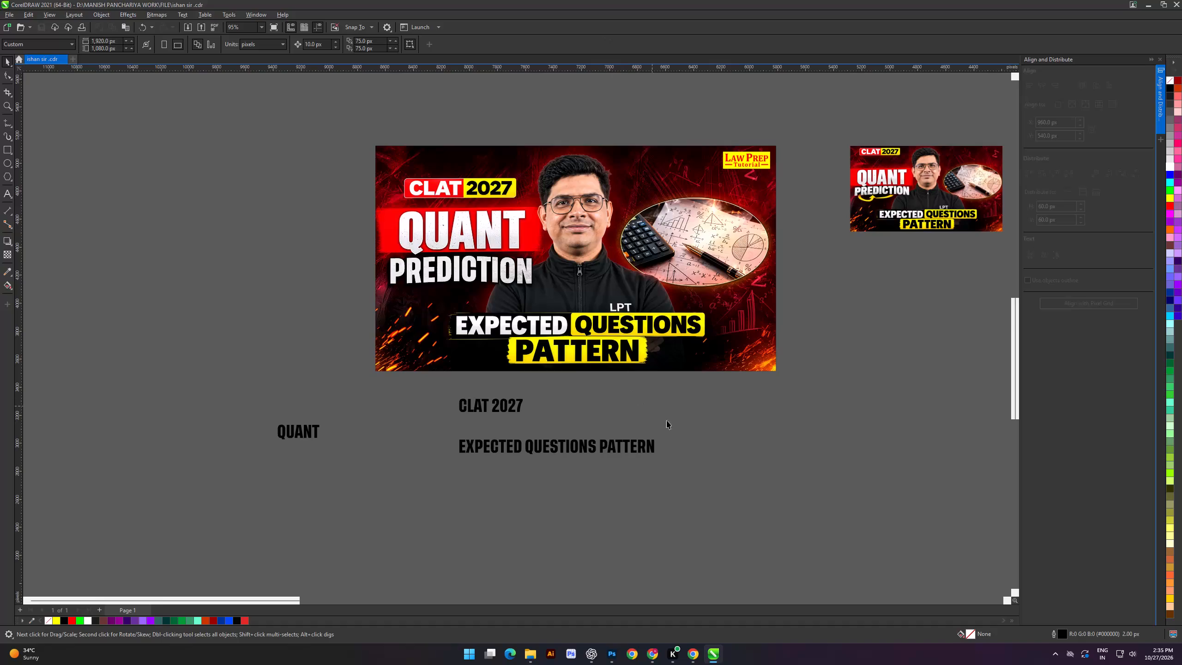
Switch to Google Chrome and open its profile chooser.
{"action": "left_click", "coordinate": [692, 664]}
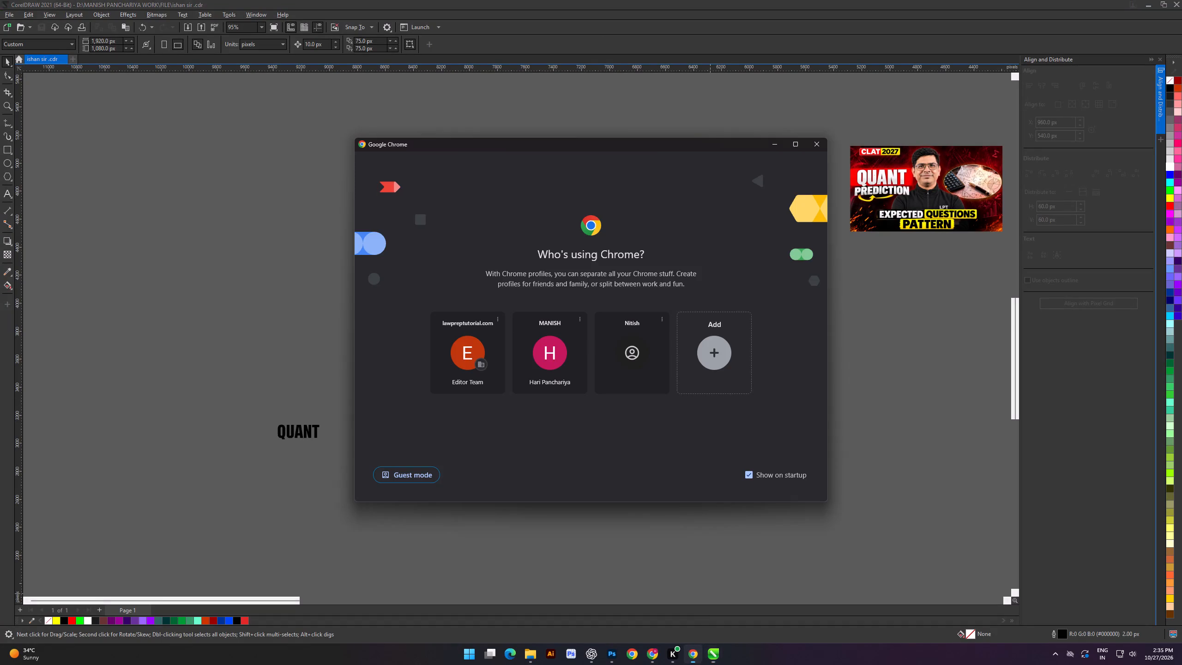